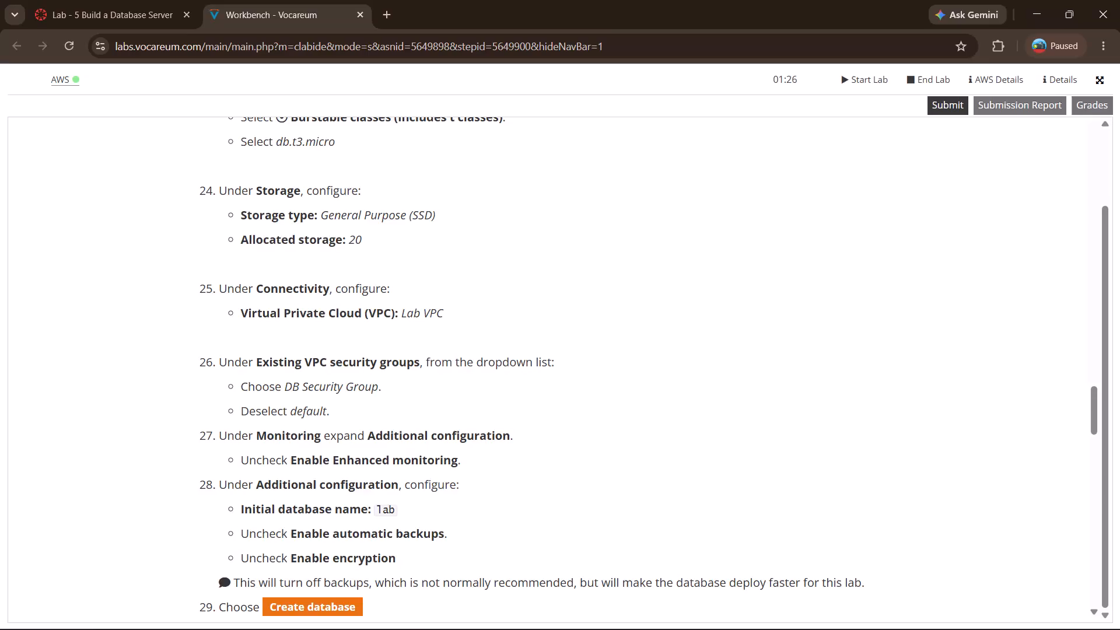
Skim the lab instructions and open the AWS Management Console from the lab workbench.
scroll(621, 366, down, 2)
scroll(621, 366, up, 10)
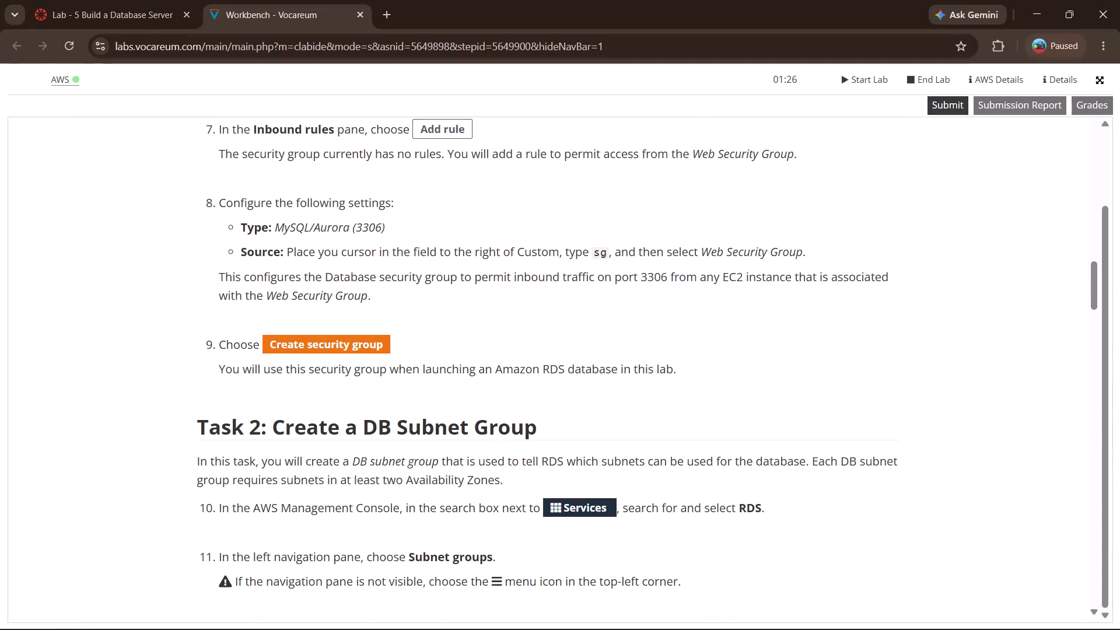
click(51, 78)
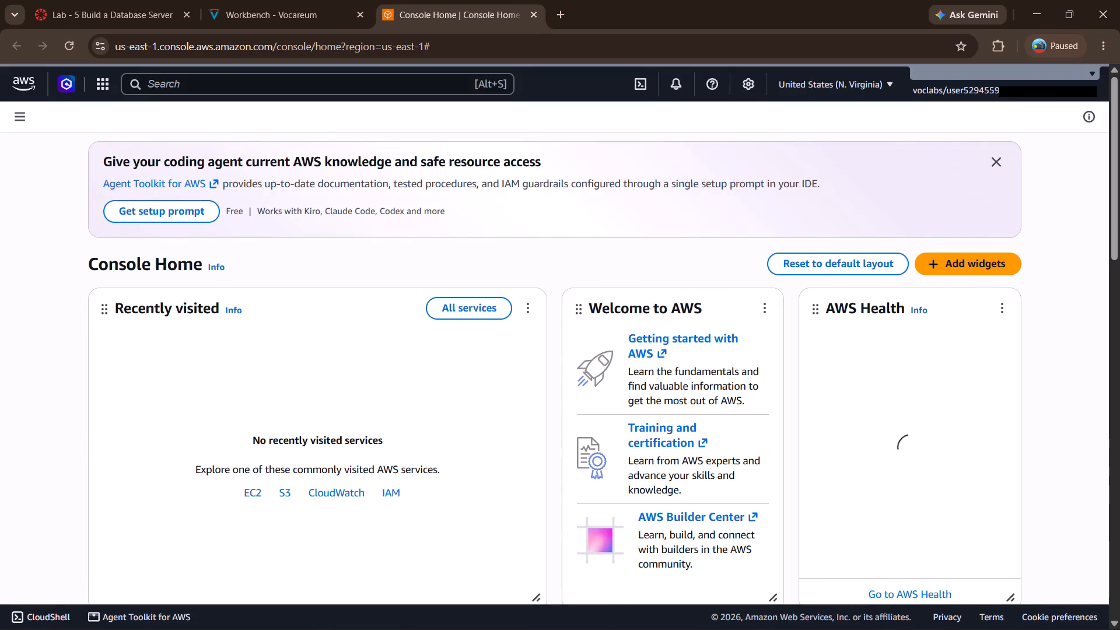
Consult Task 1 of the lab instructions, search the AWS console for vpc and open Your VPCs.
click(276, 0)
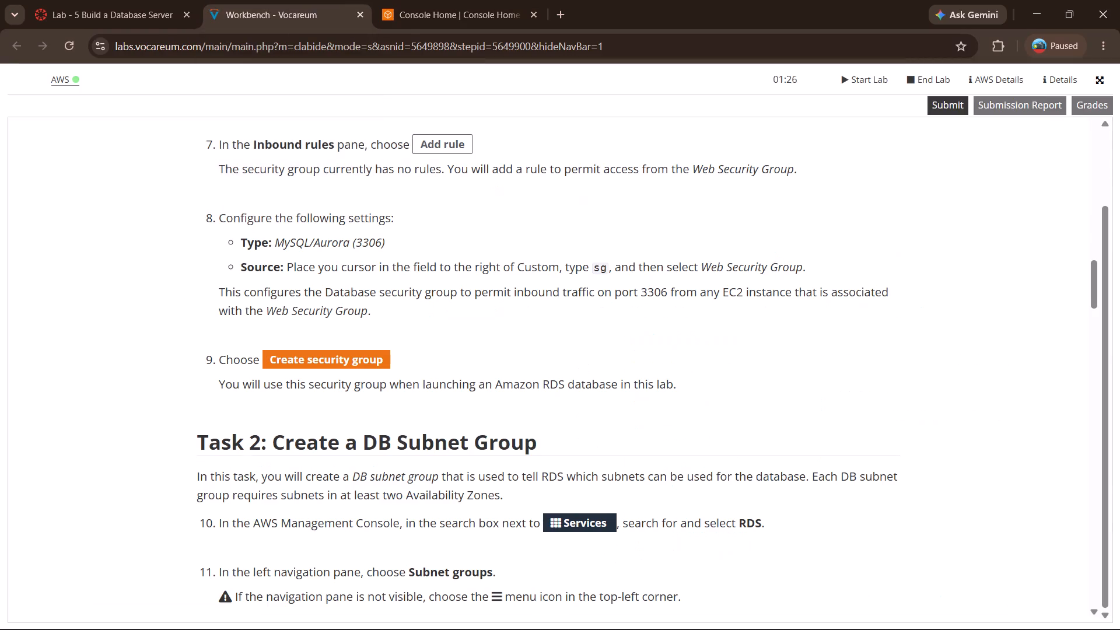
scroll(423, 464, up, 2)
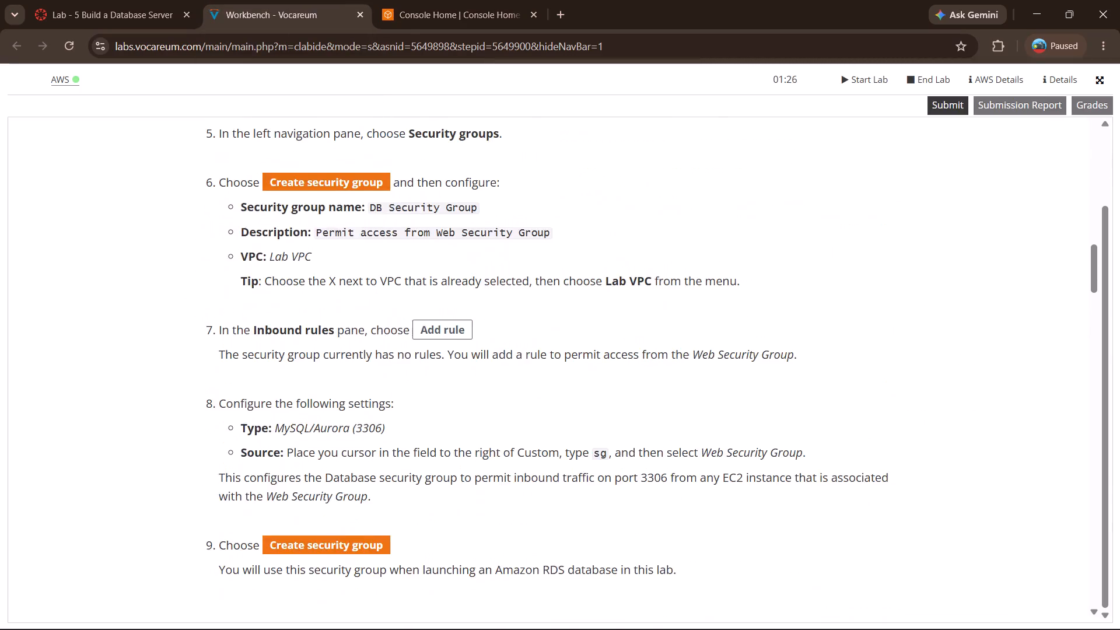
scroll(423, 464, up, 2)
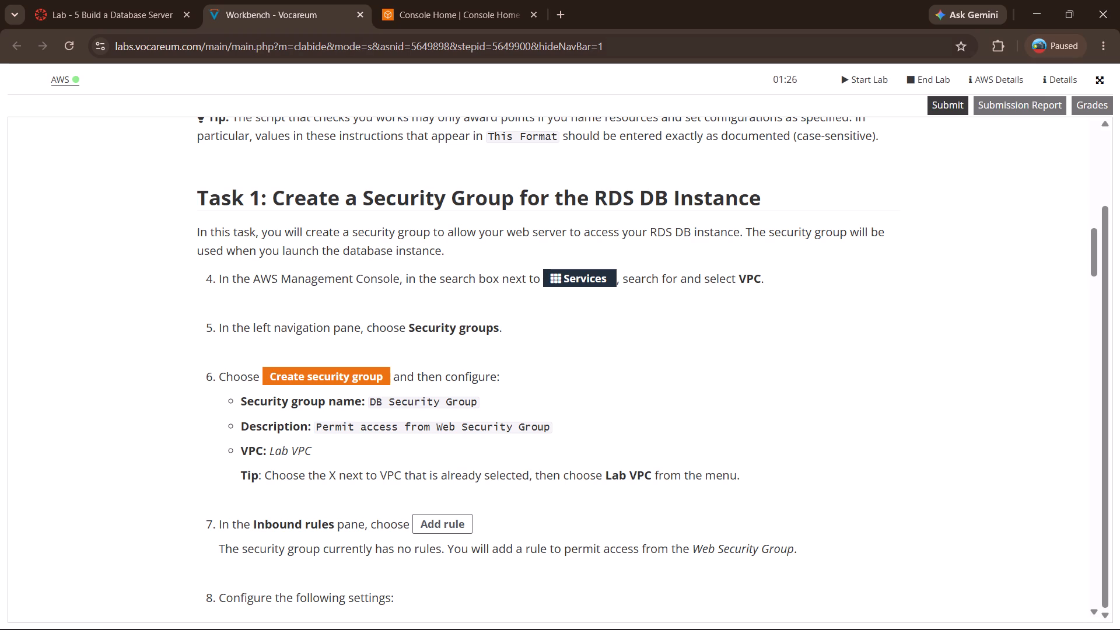
click(485, 22)
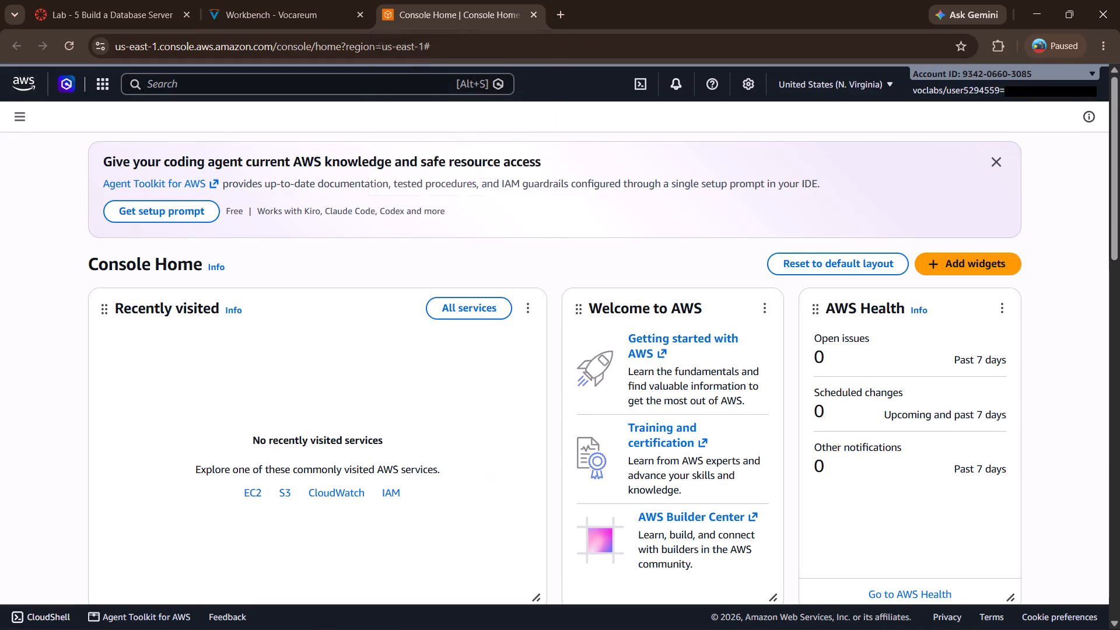
click(341, 86)
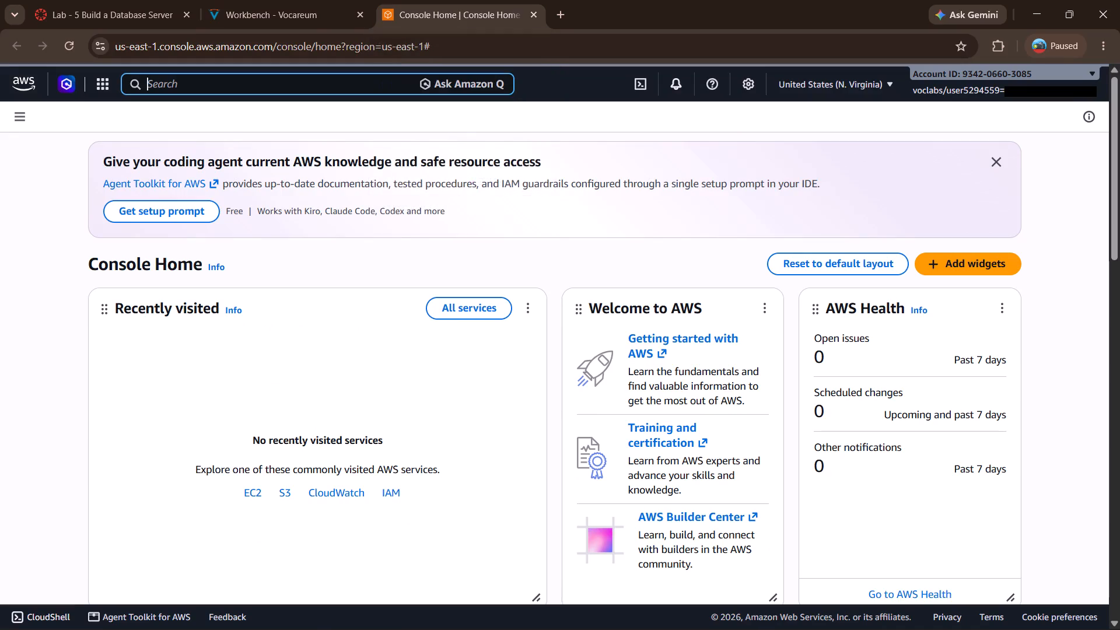
text(vpc)
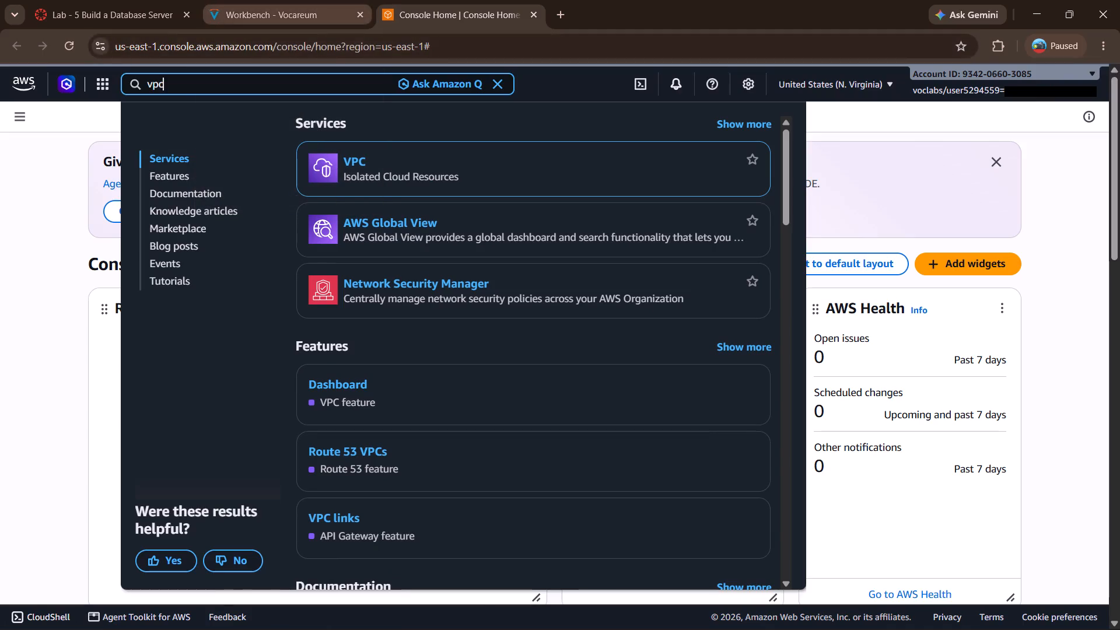
click(283, 12)
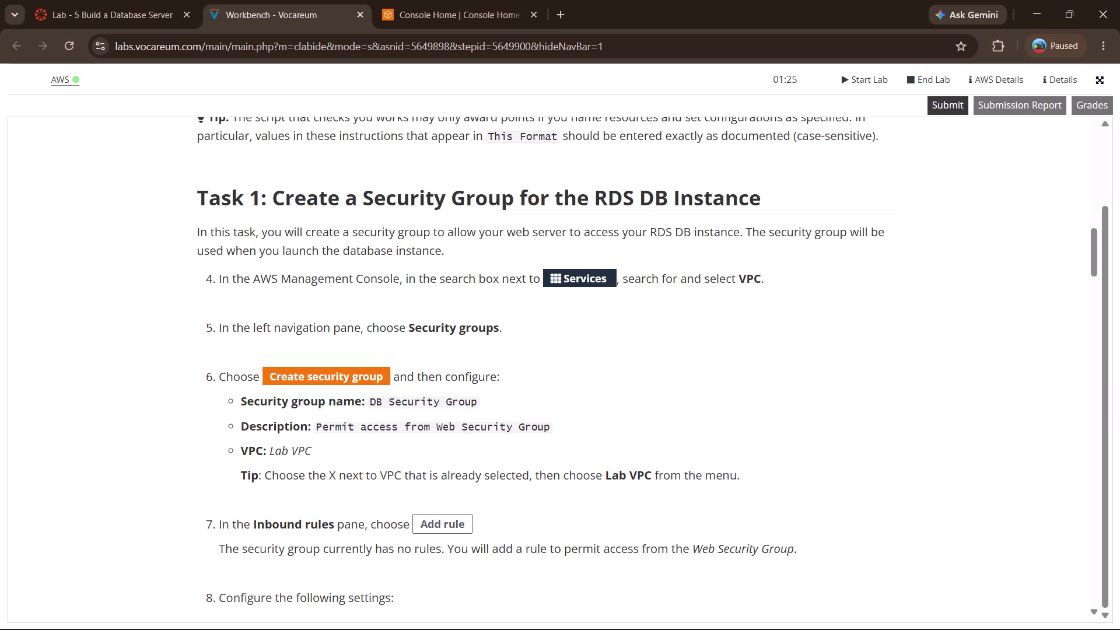
click(470, 0)
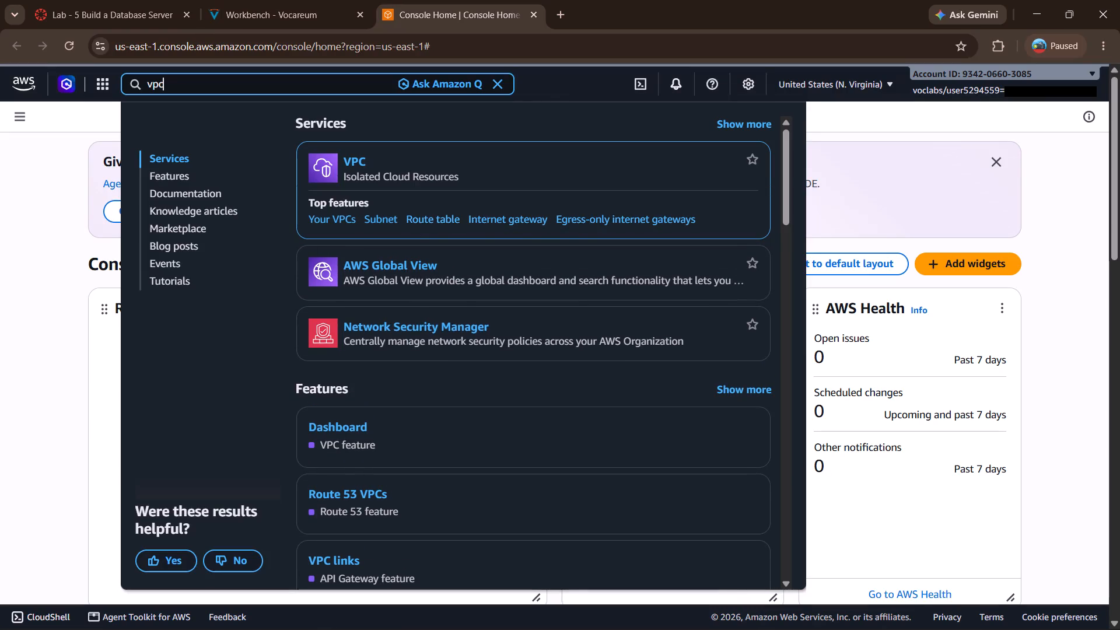
click(267, 2)
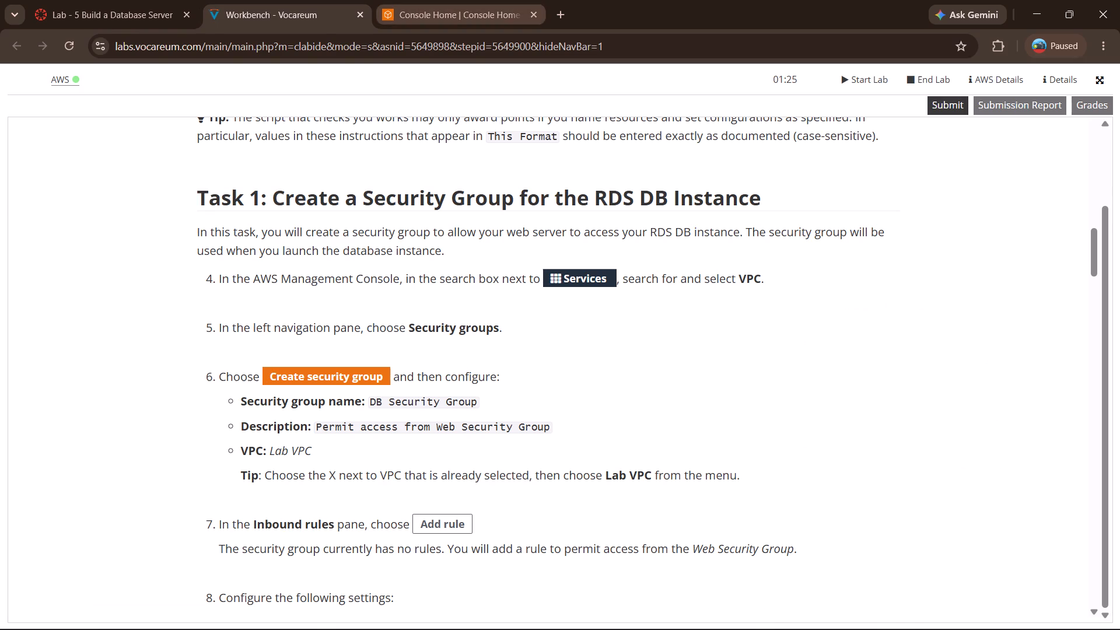
click(490, 0)
click(339, 222)
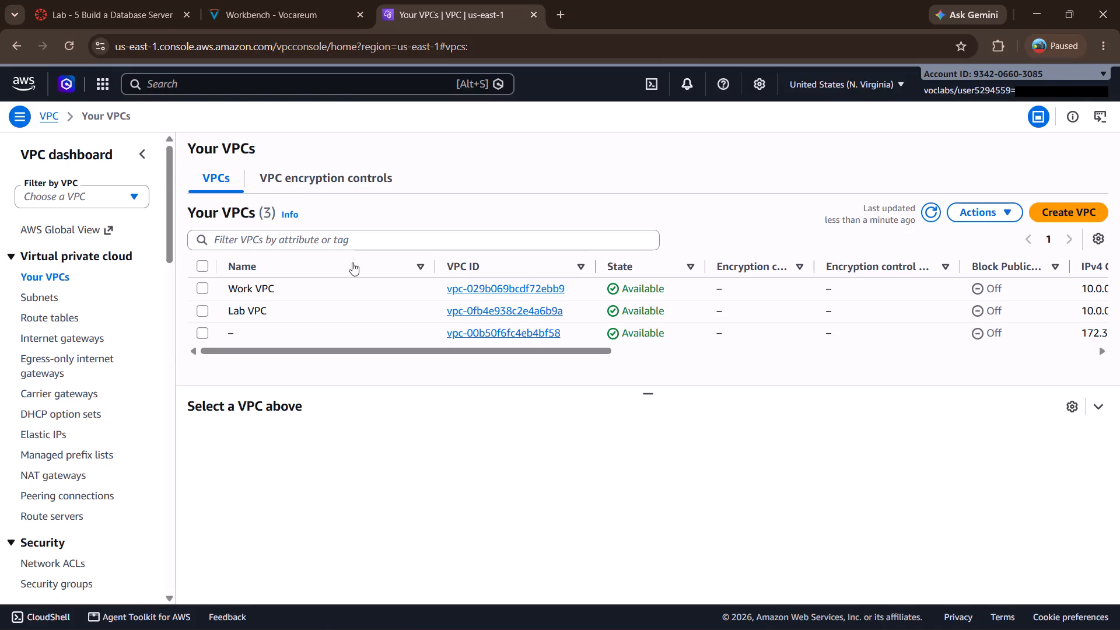
Check the Task 1 instructions again and open the Security groups list in the VPC console.
click(244, 1)
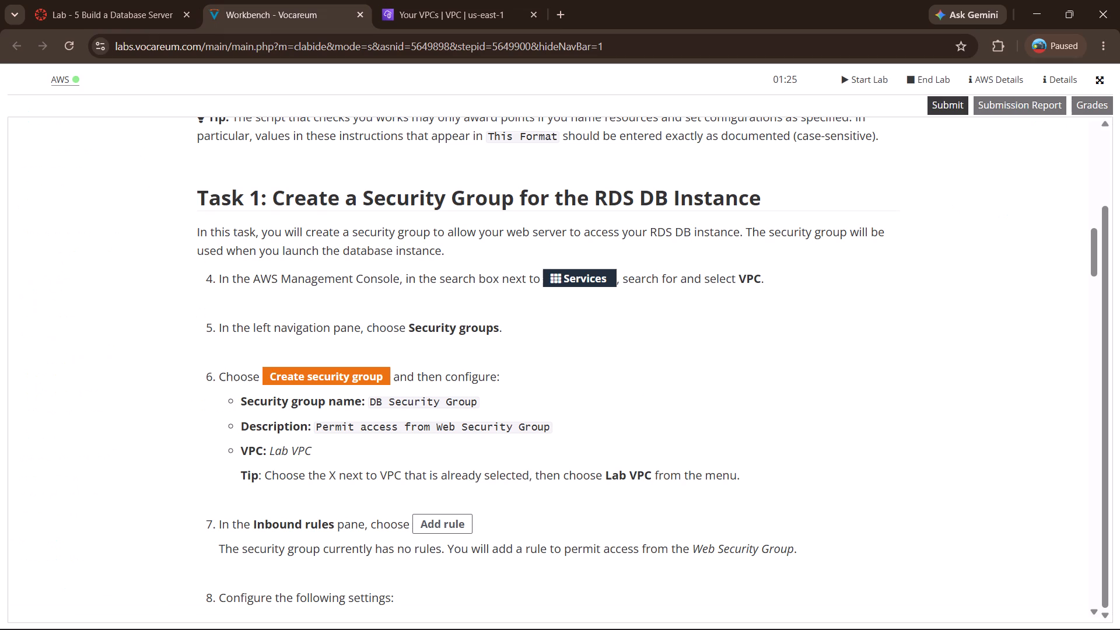
click(474, 15)
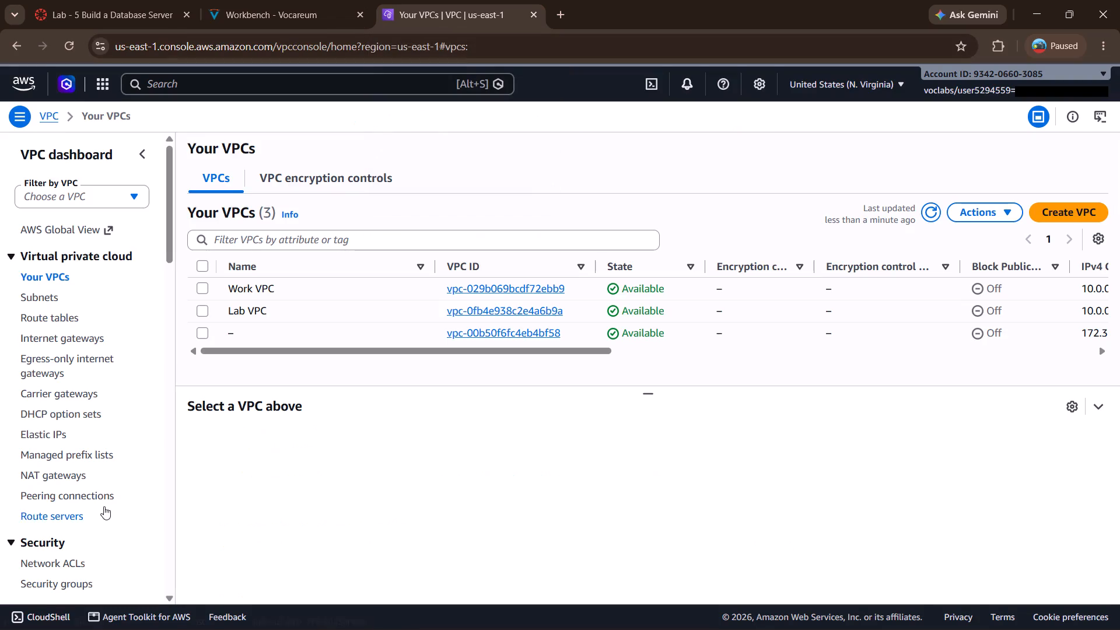
scroll(104, 506, down, 1)
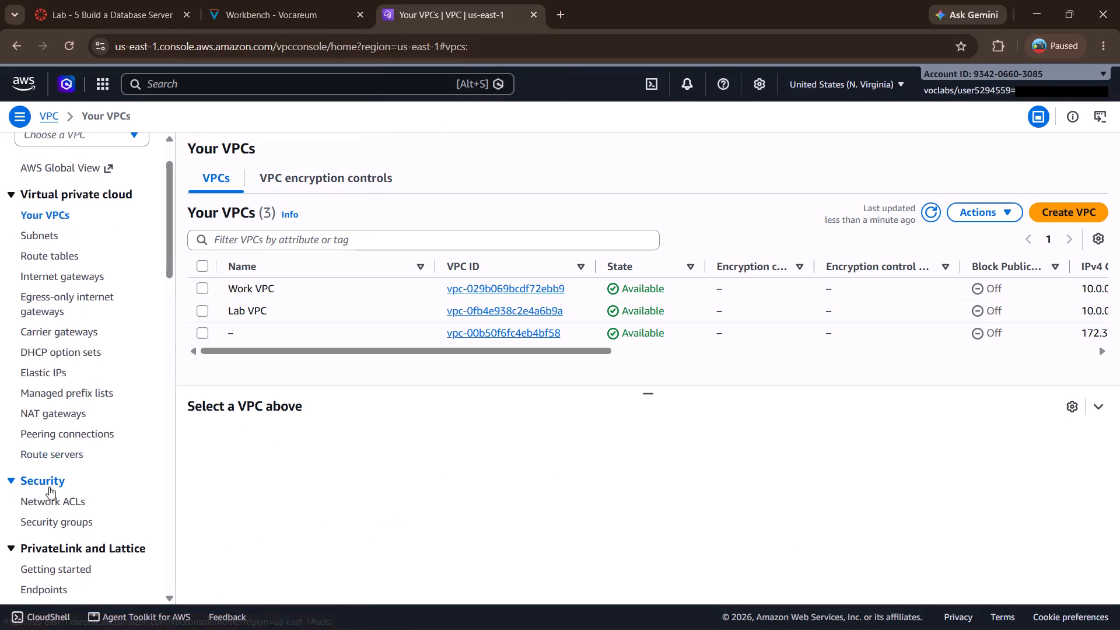
click(52, 523)
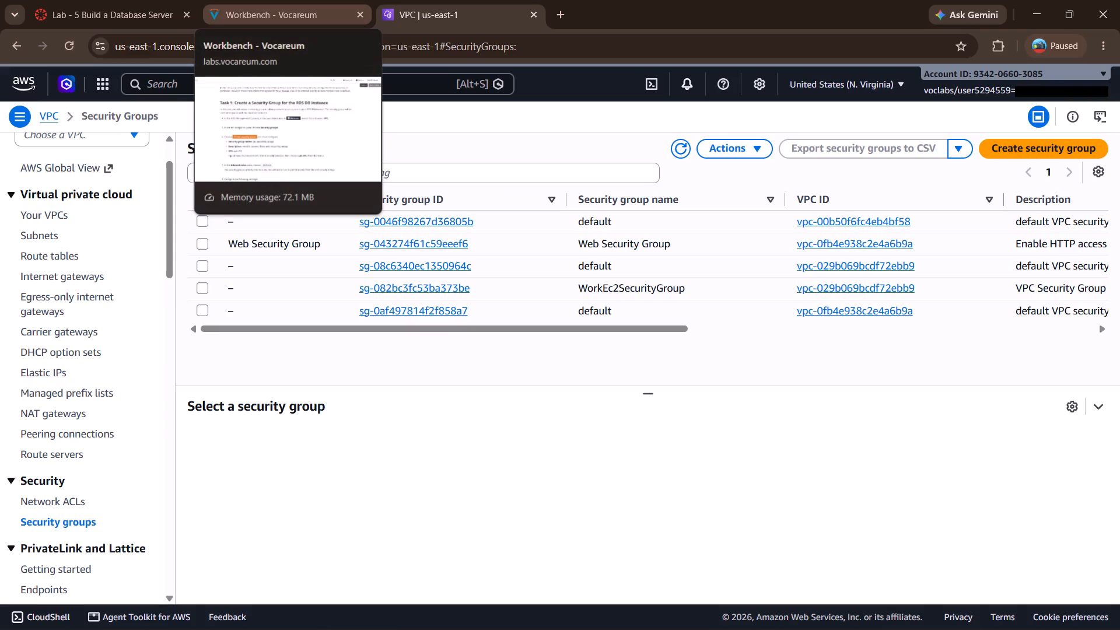
Review the security group settings in the lab instructions, start creating a new security group and open its name for entry.
click(293, 3)
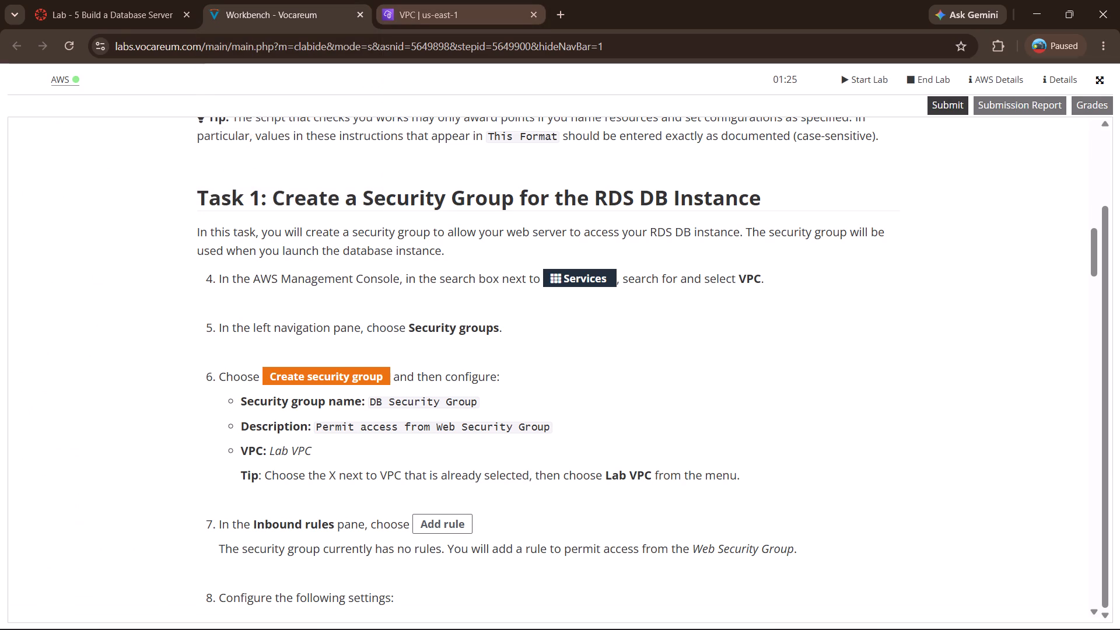
click(463, 15)
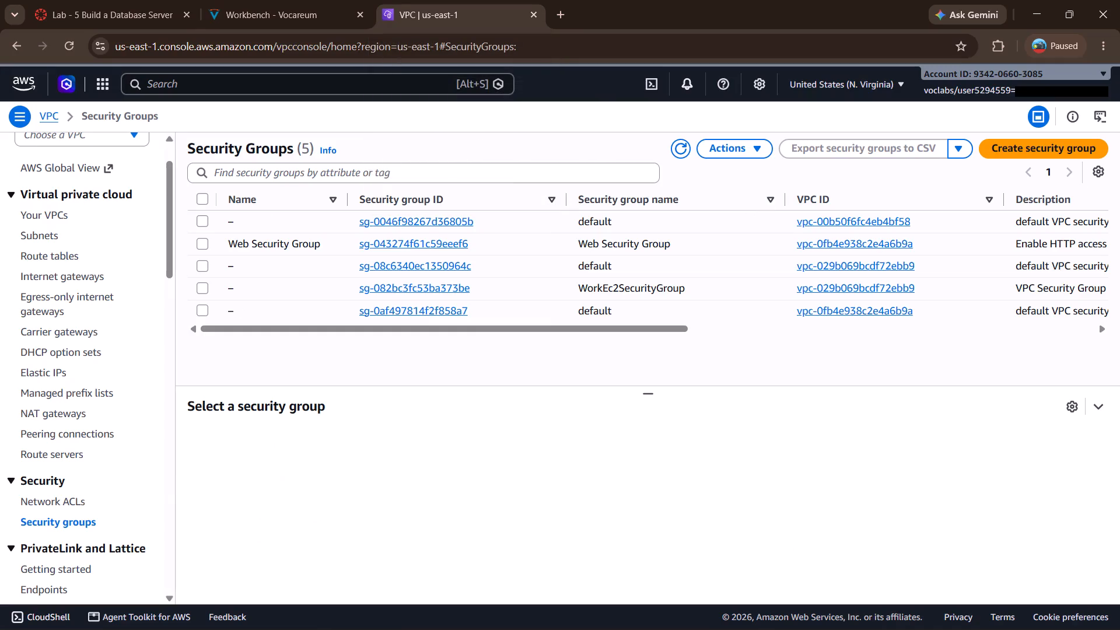
click(1006, 148)
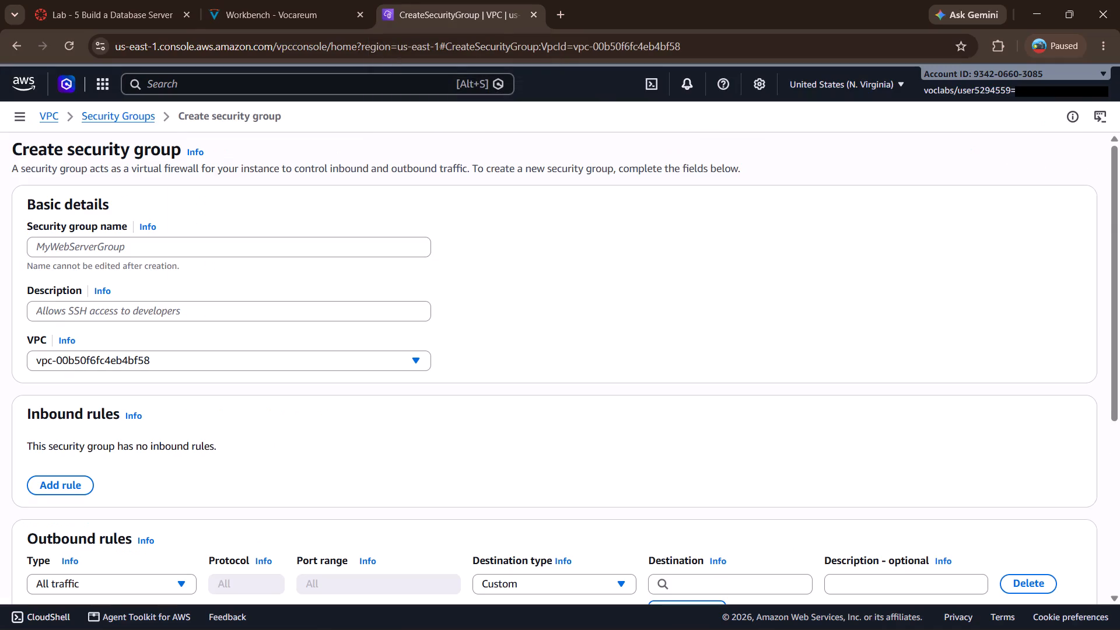
click(235, 246)
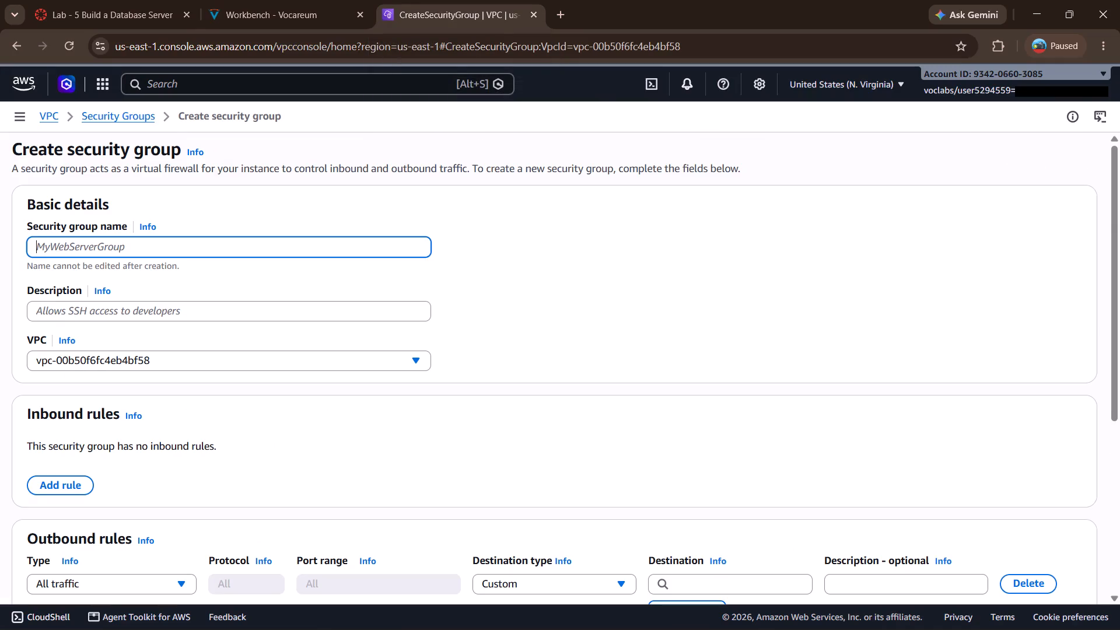
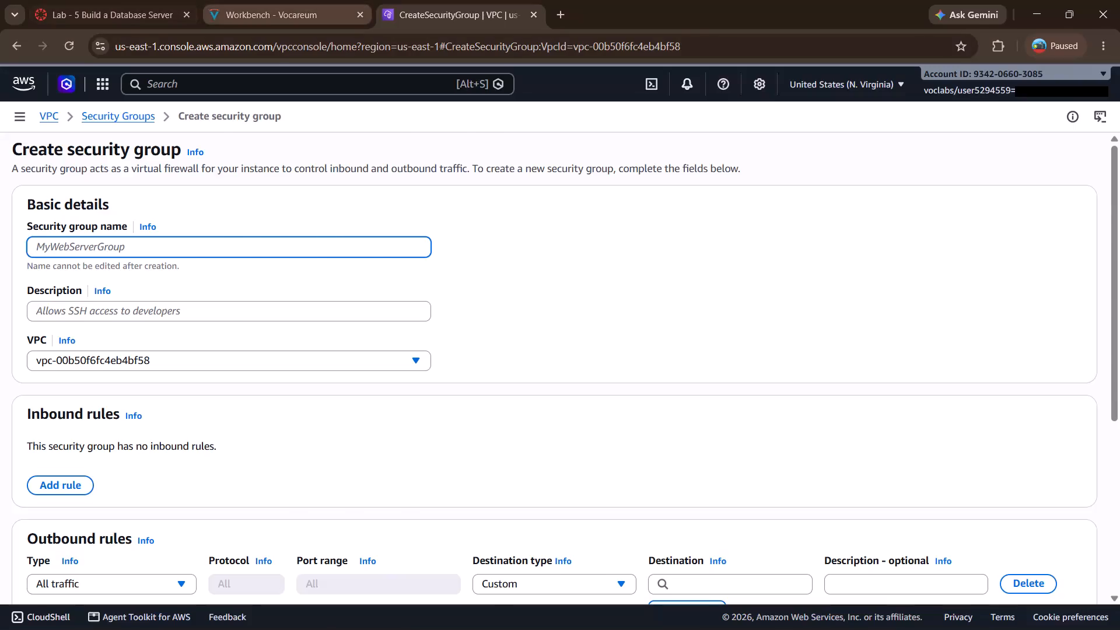
Copy the security group name from the lab instructions and enter it as DB Security Group.
click(259, 15)
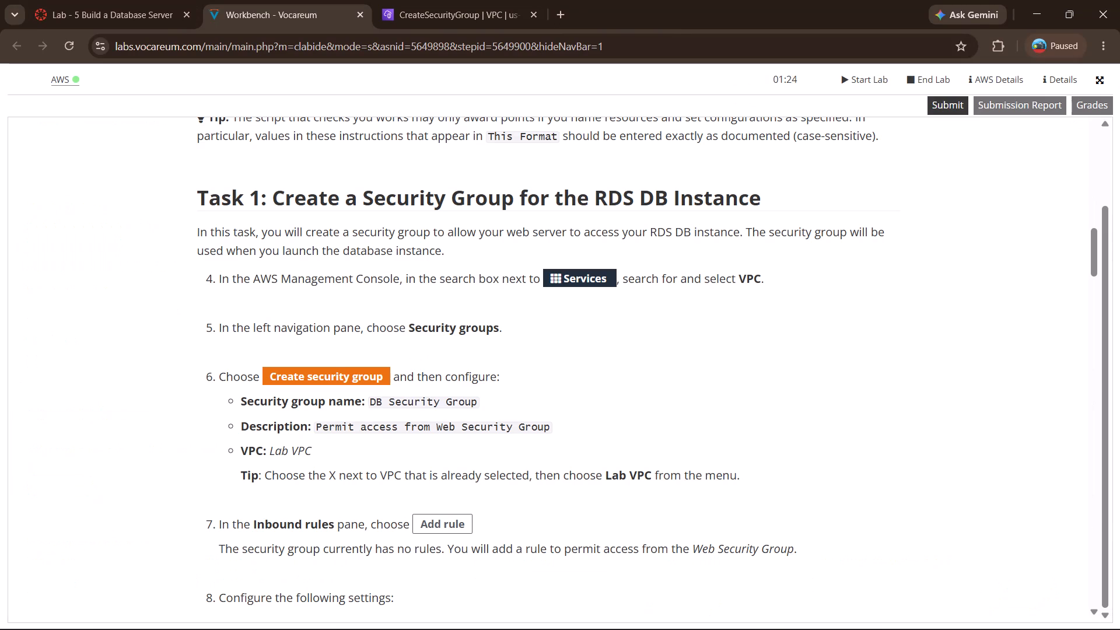
drag(369, 399, 388, 400)
drag(388, 400, 484, 403)
key(ctrl+c)
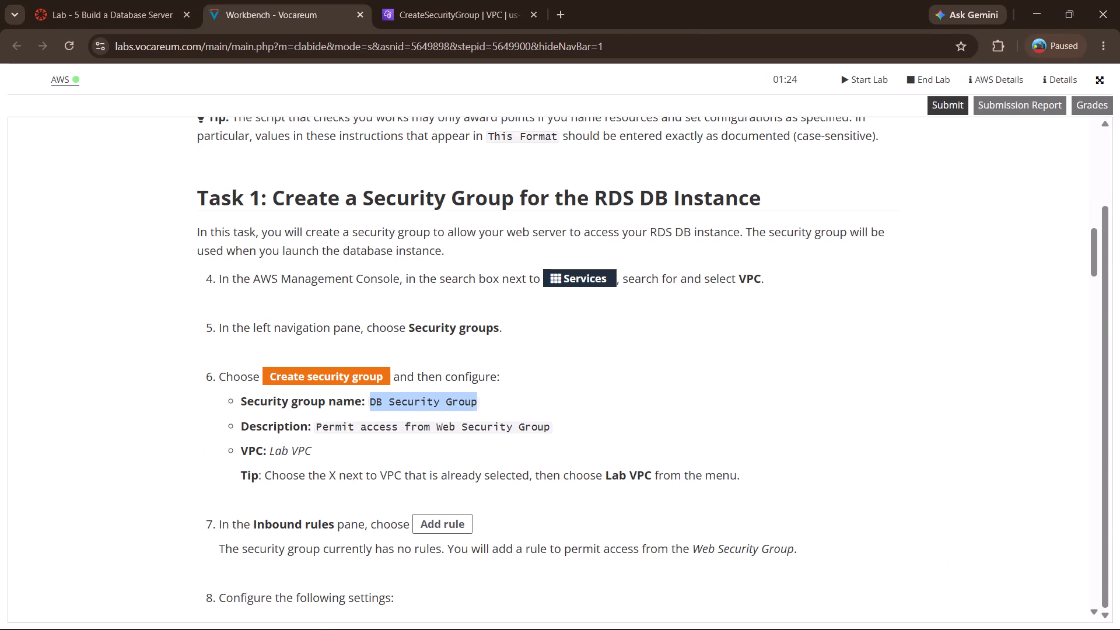
click(495, 0)
click(242, 253)
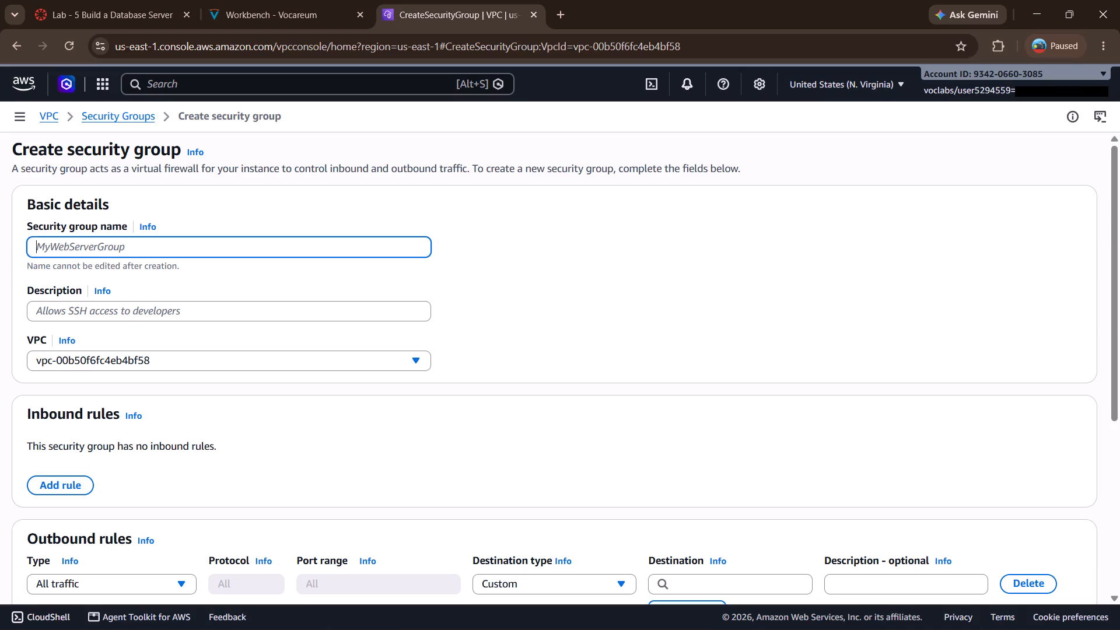
key(ctrl+v)
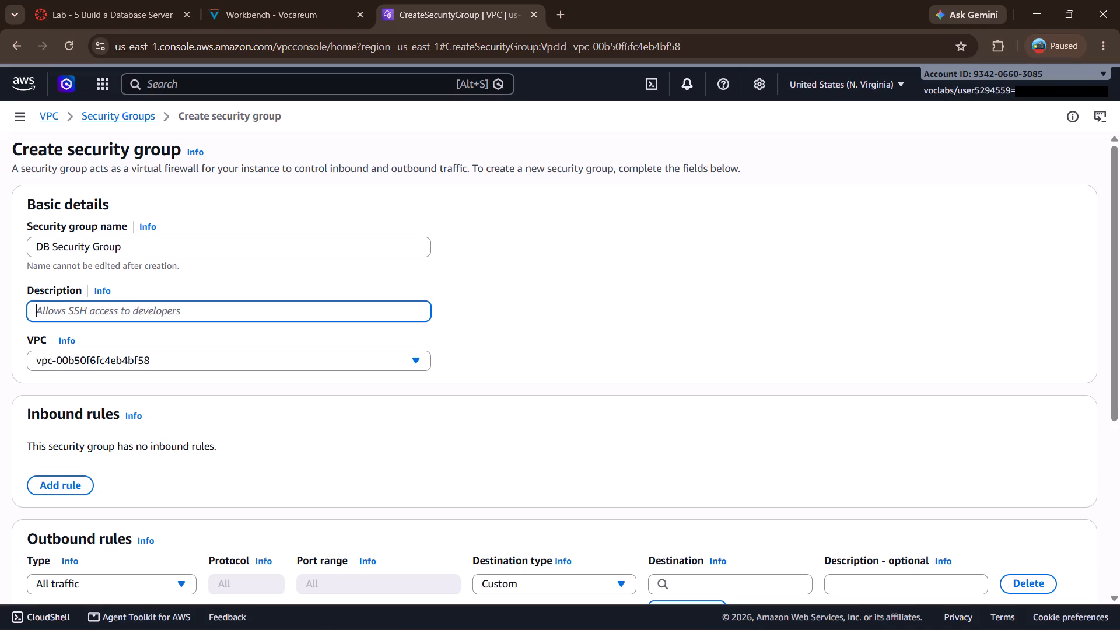
Copy the description from the lab instructions and enter it as Permit access from Web Security Group.
click(223, 316)
click(293, 3)
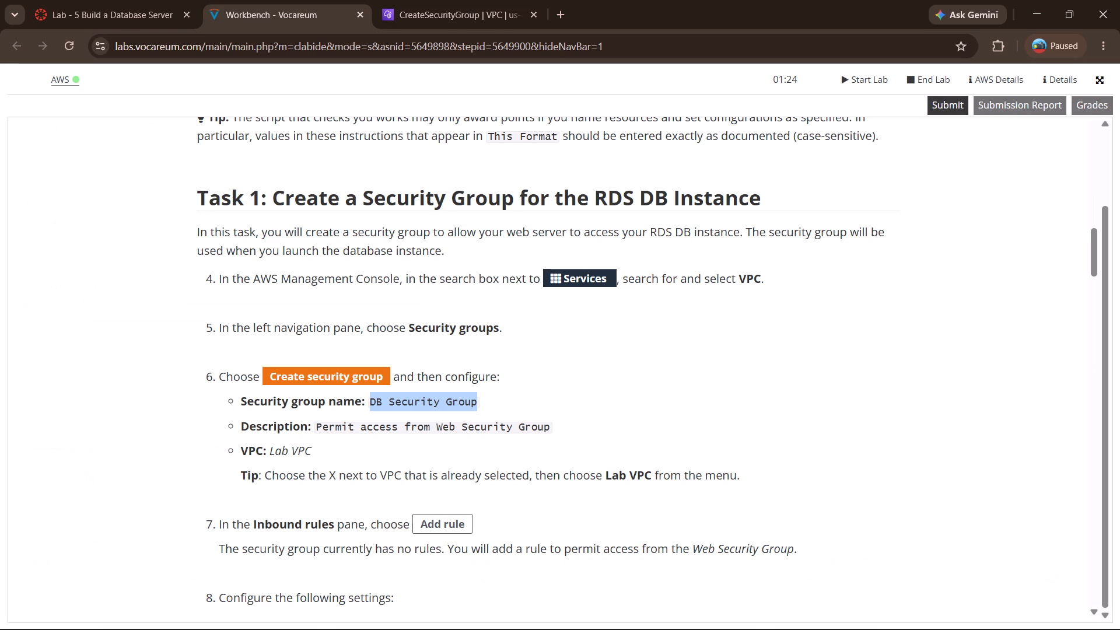
drag(315, 426, 368, 422)
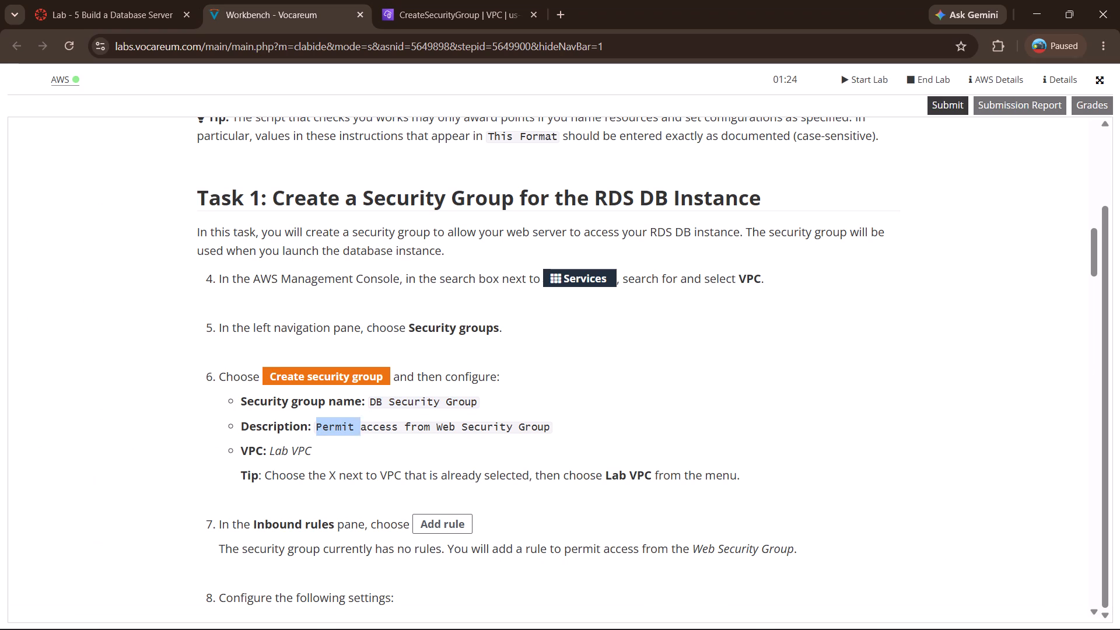
drag(368, 422, 560, 423)
key(ctrl+c)
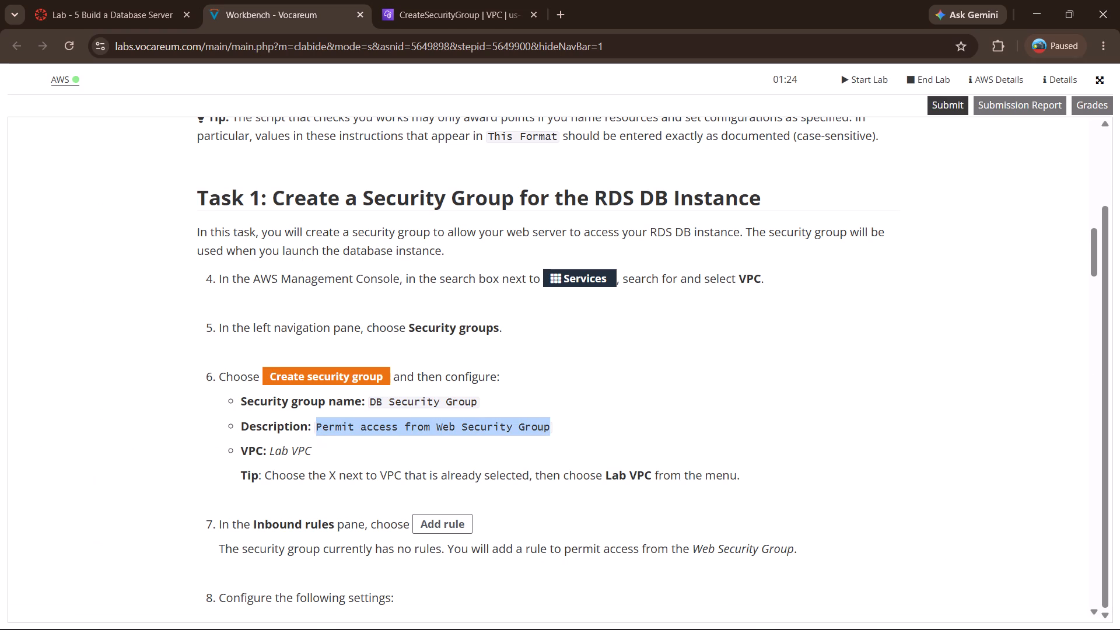
click(480, 0)
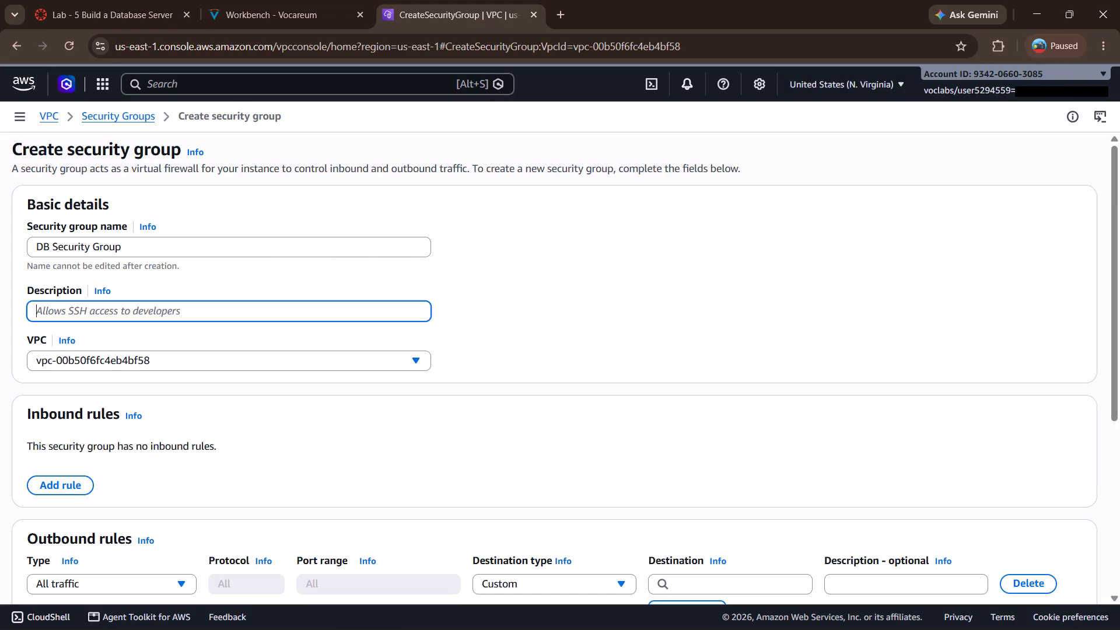
click(306, 311)
key(ctrl+v)
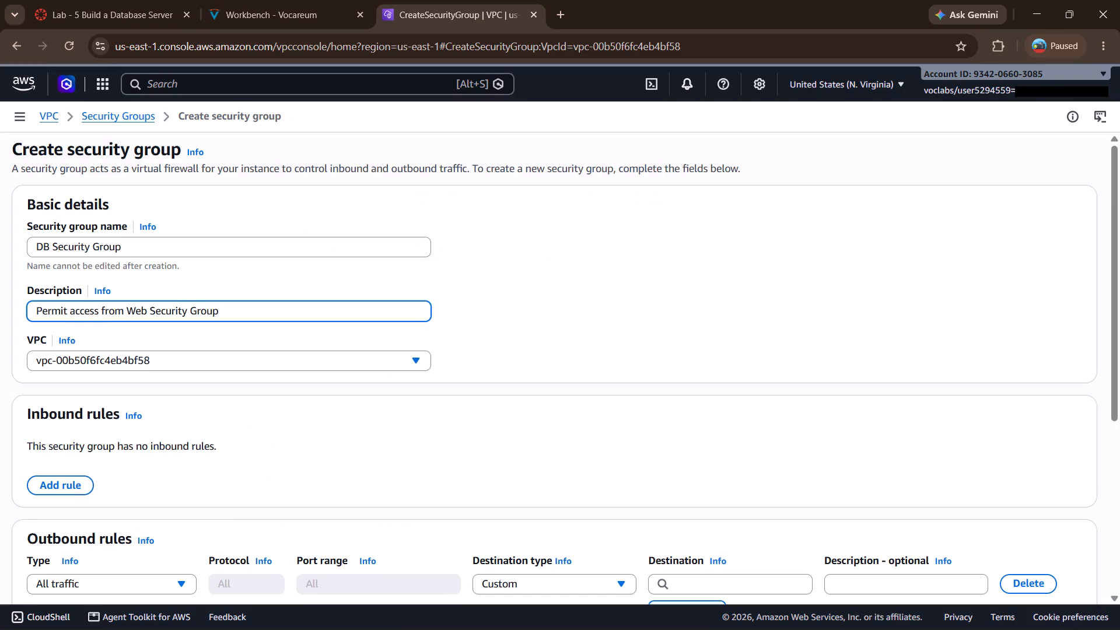
Assign the new security group to the Lab VPC.
click(292, 0)
click(452, 0)
click(302, 361)
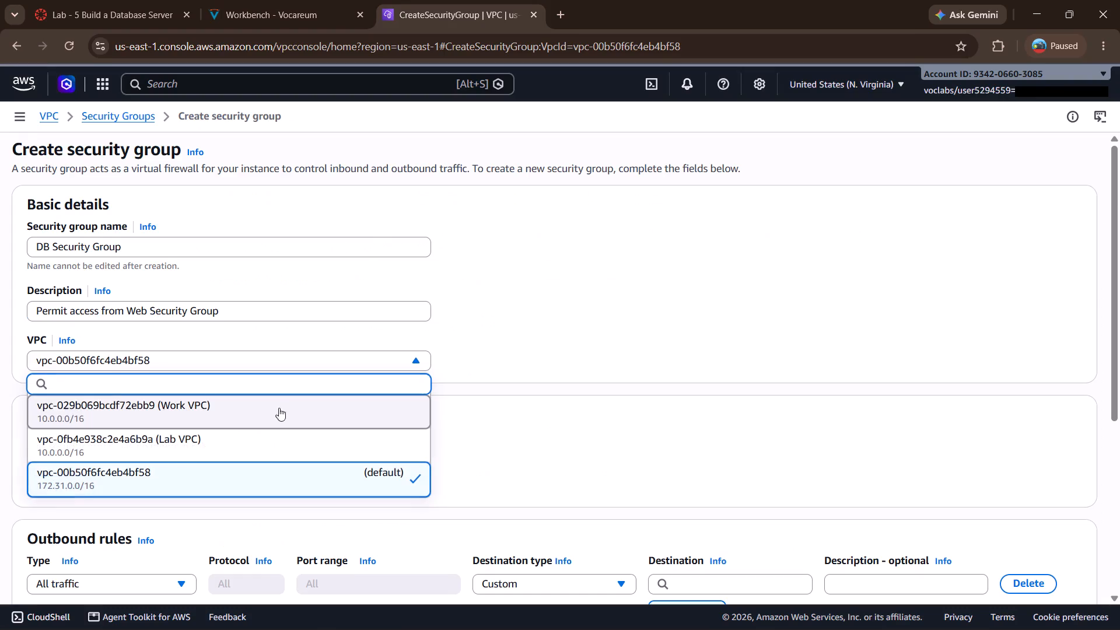
click(271, 430)
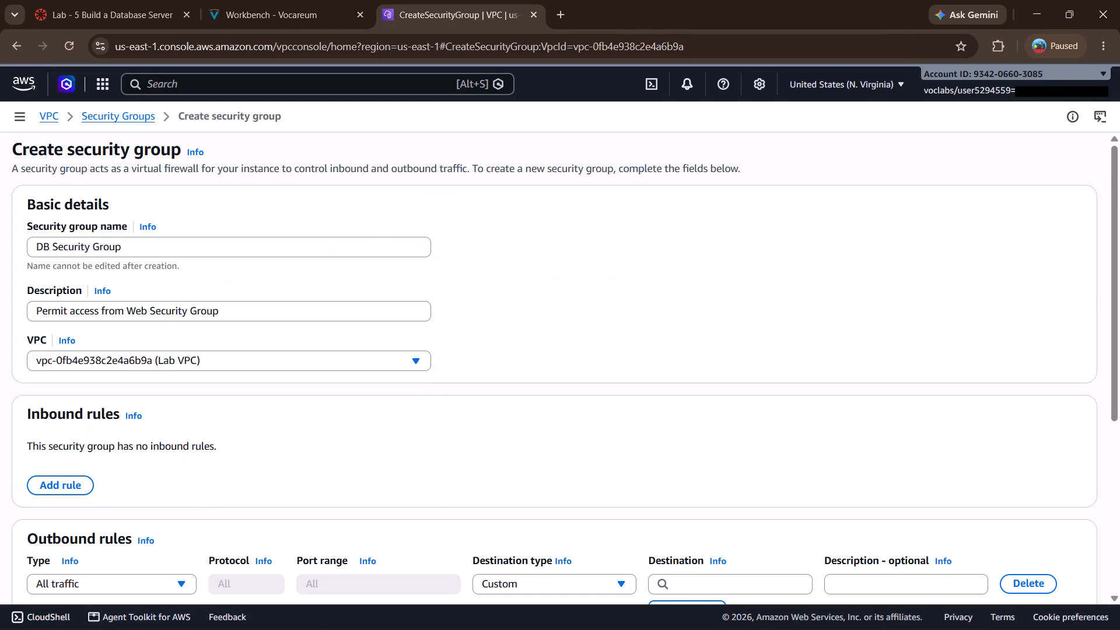
Check the lab instructions and add an inbound rule to the security group.
scroll(271, 430, down, 1)
click(303, 2)
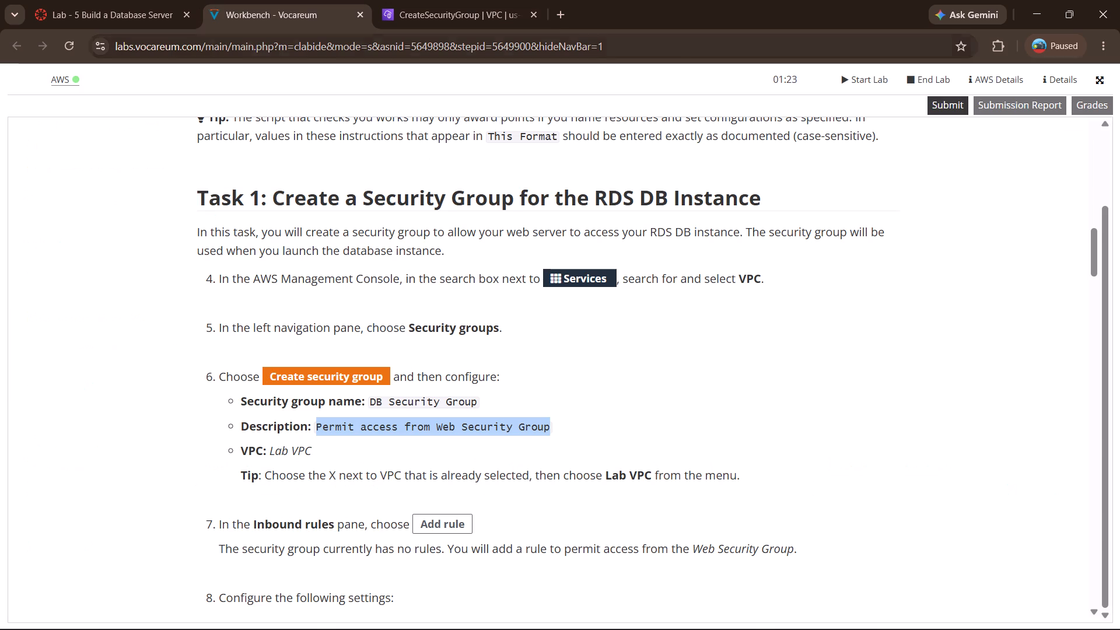
click(389, 0)
click(75, 393)
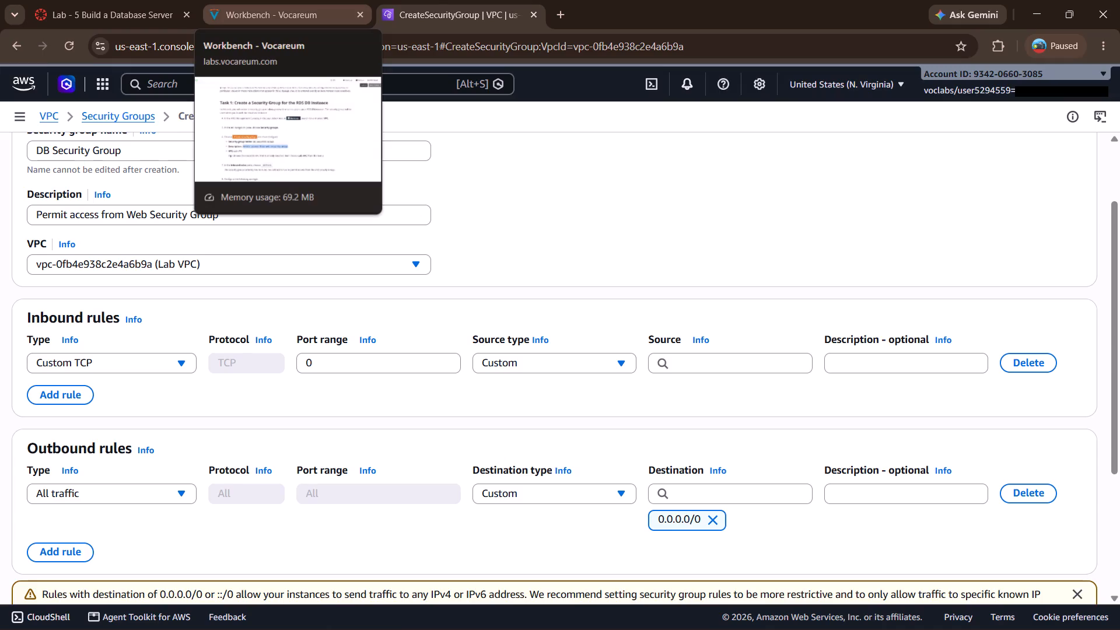
Examine the inbound rule settings in the lab instructions and compare them with the rule type options and the rest of the form.
click(257, 13)
scroll(390, 566, down, 1)
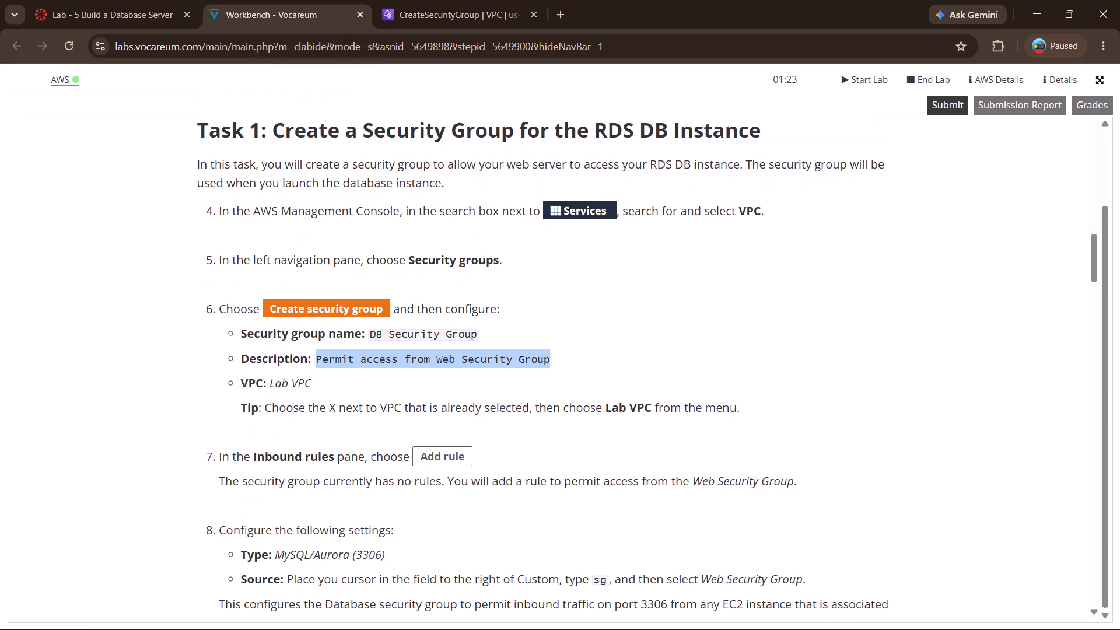
scroll(390, 566, down, 1)
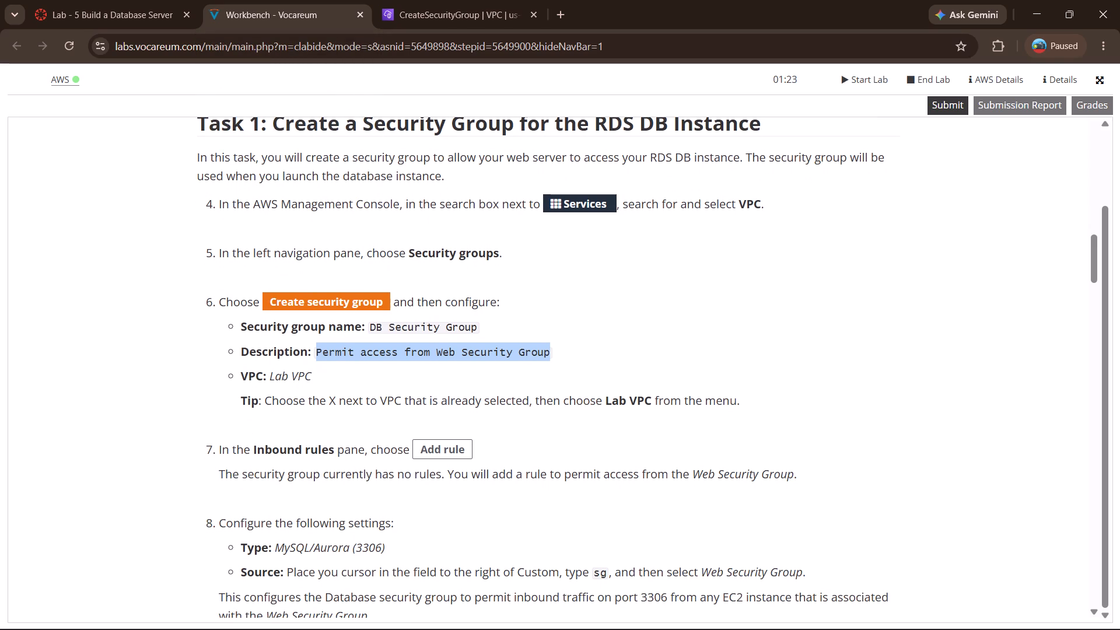
click(425, 0)
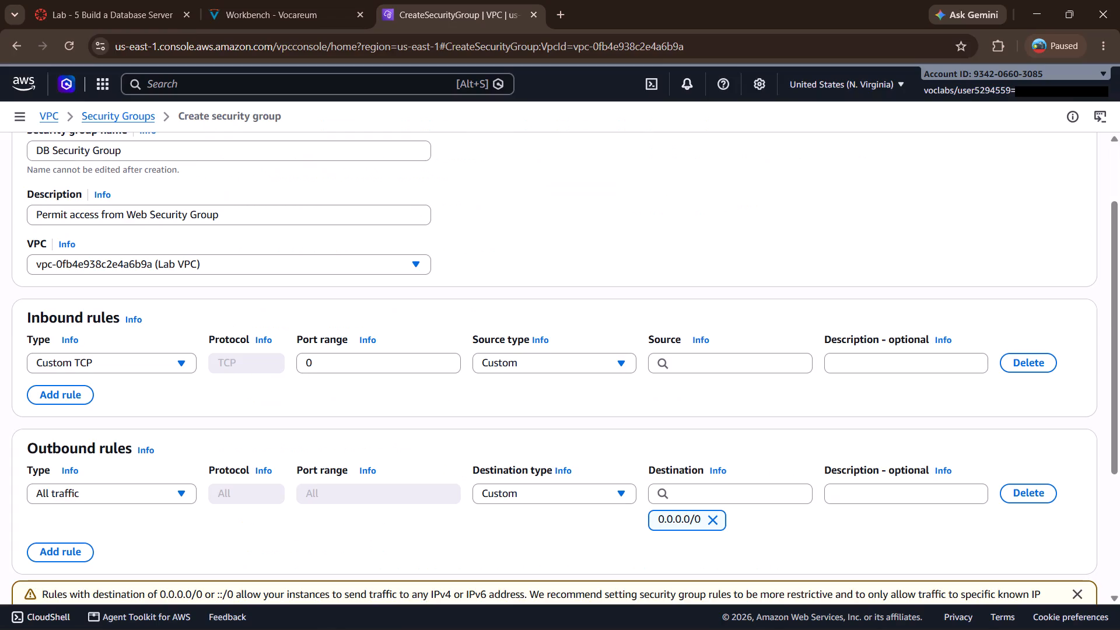
click(130, 361)
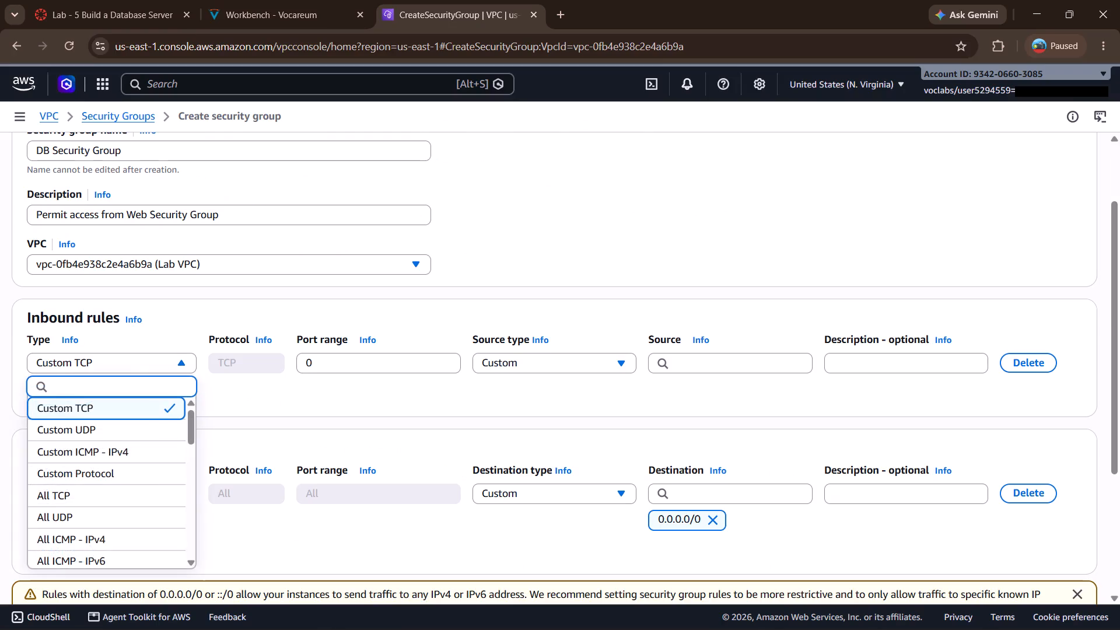
click(150, 372)
scroll(447, 416, down, 1)
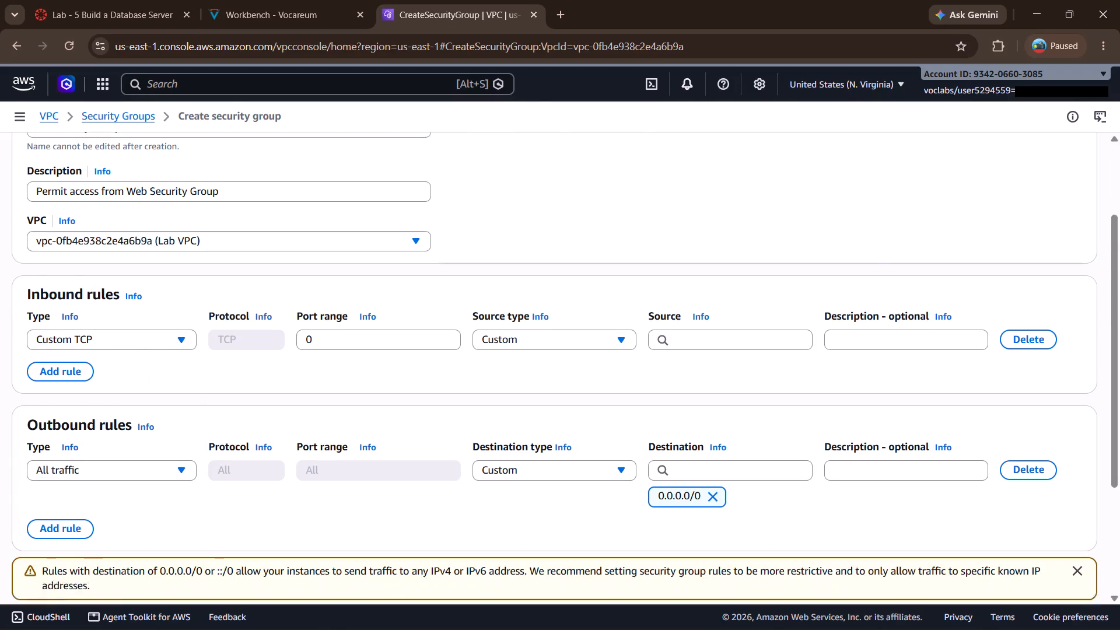
scroll(447, 416, down, 3)
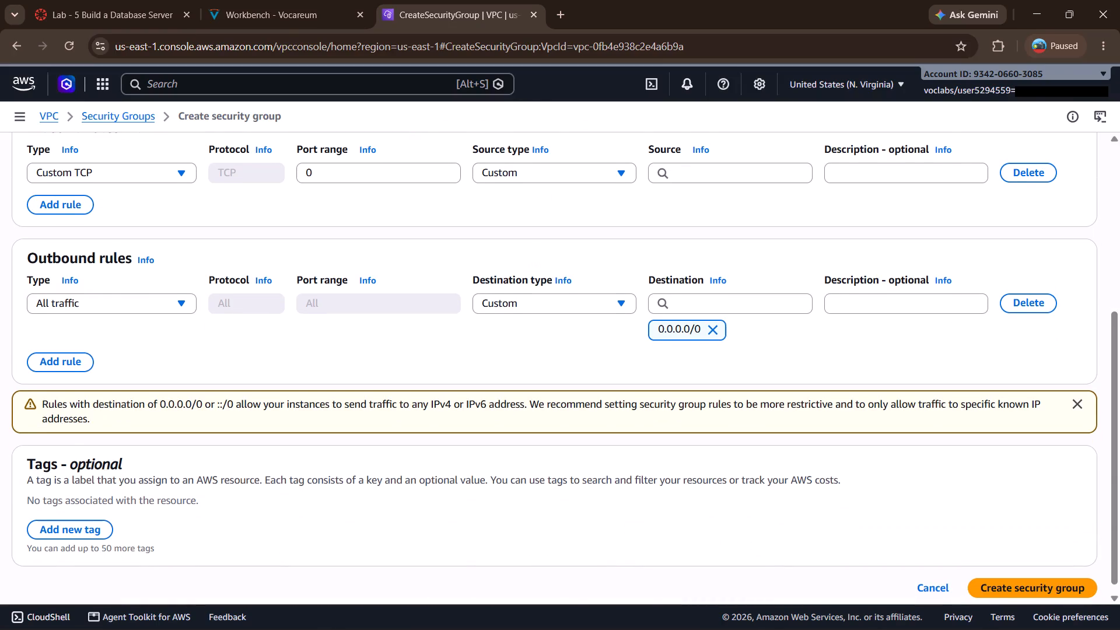
click(293, 0)
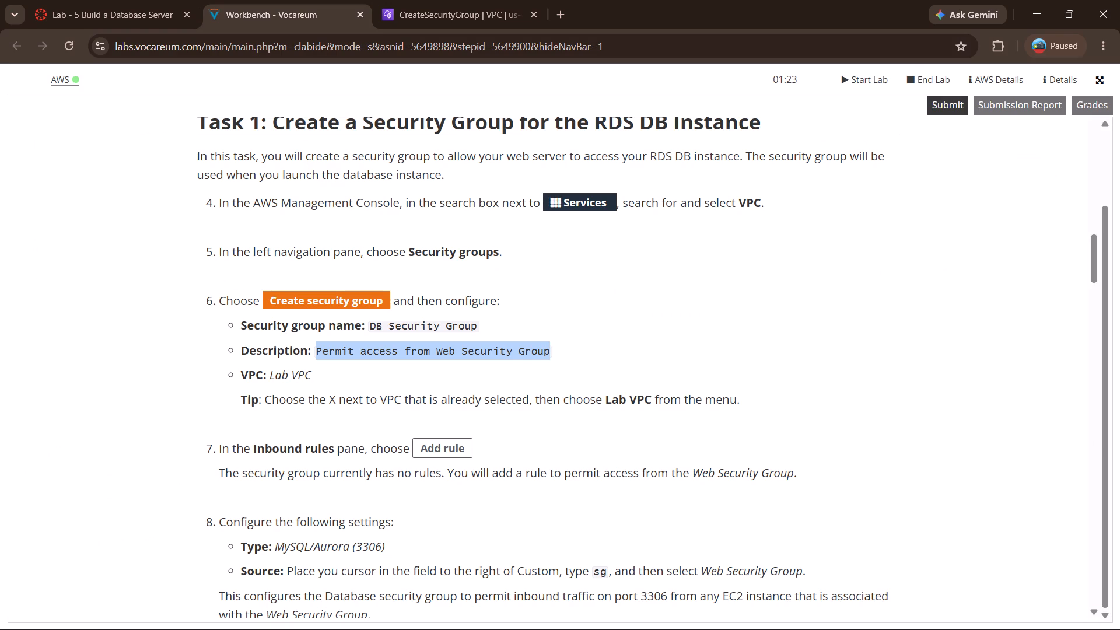
click(443, 2)
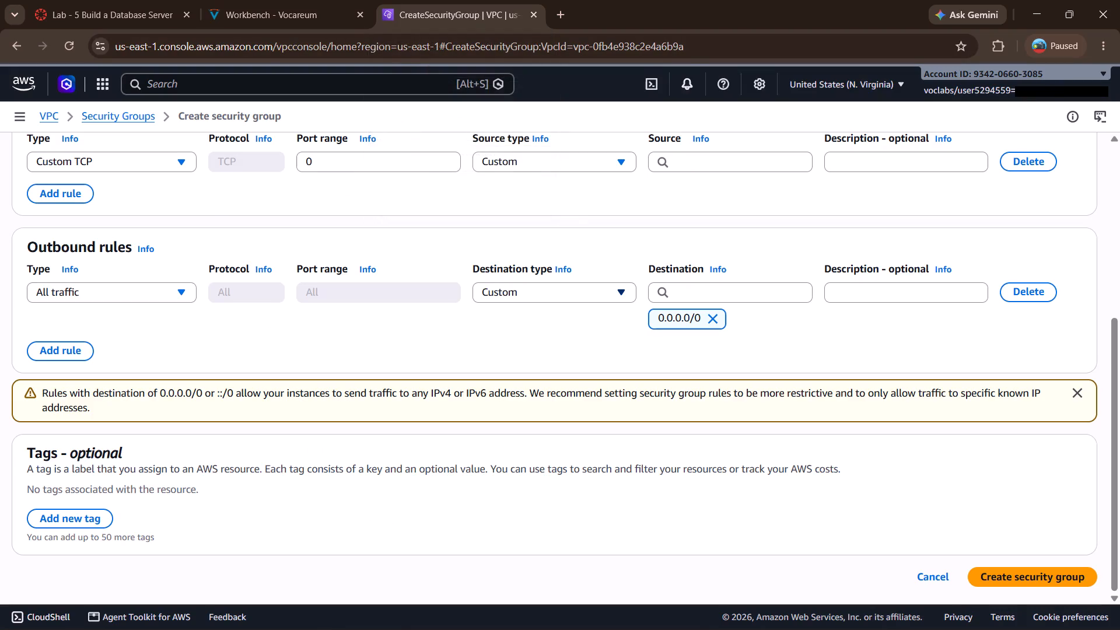
Set the inbound rule's source type to Anywhere-IPv4.
scroll(491, 390, down, 1)
scroll(491, 390, up, 2)
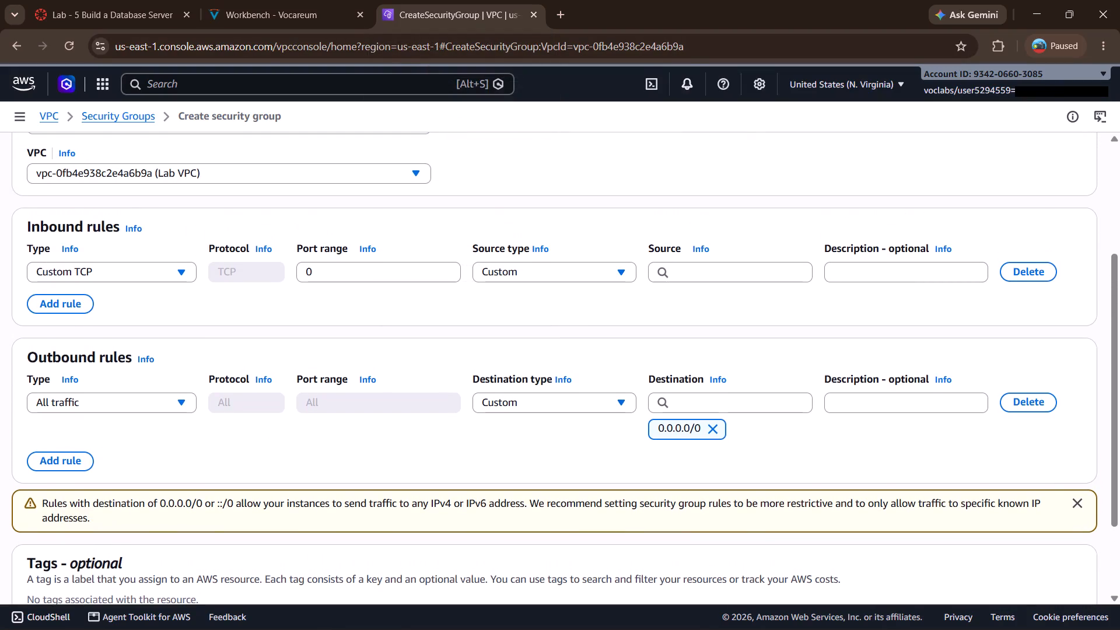
click(576, 263)
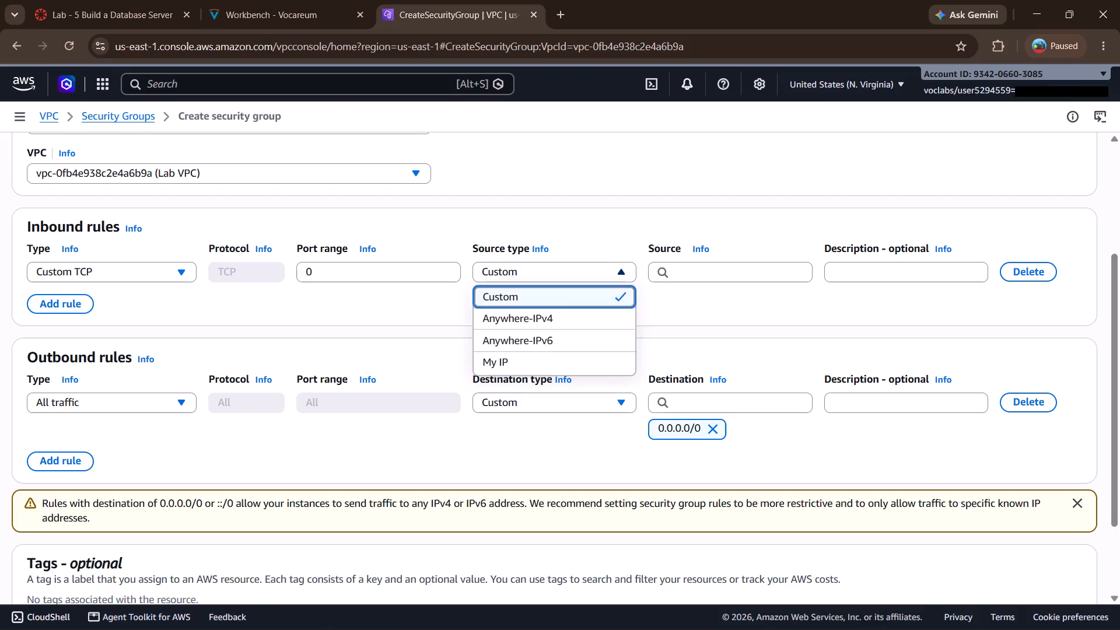
click(567, 318)
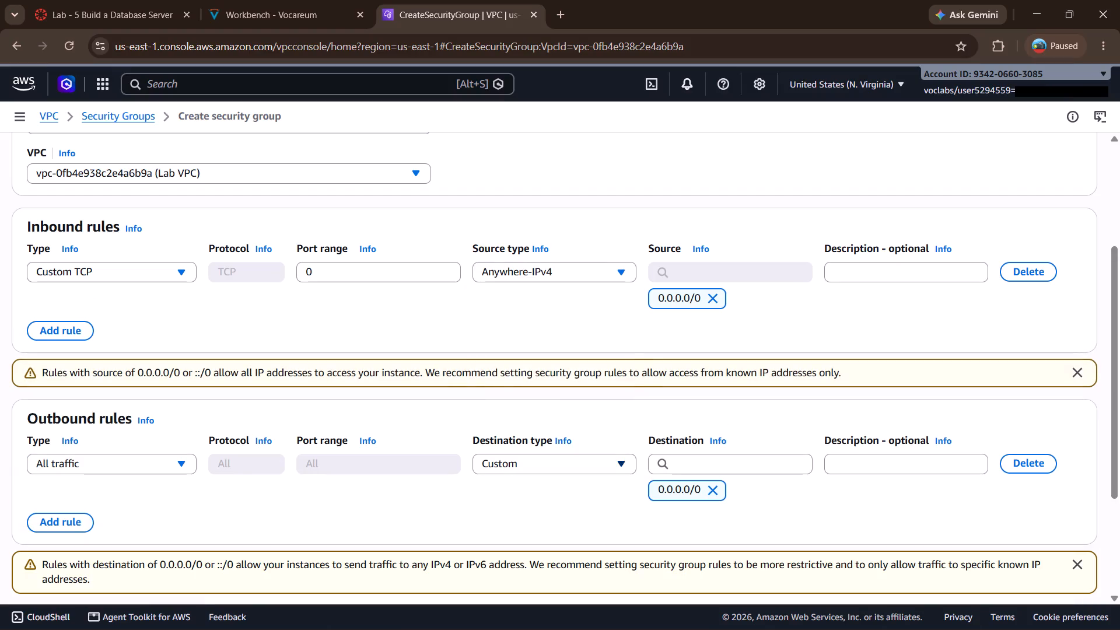
Set the outbound rule's destination type to Anywhere-IPv6.
click(563, 454)
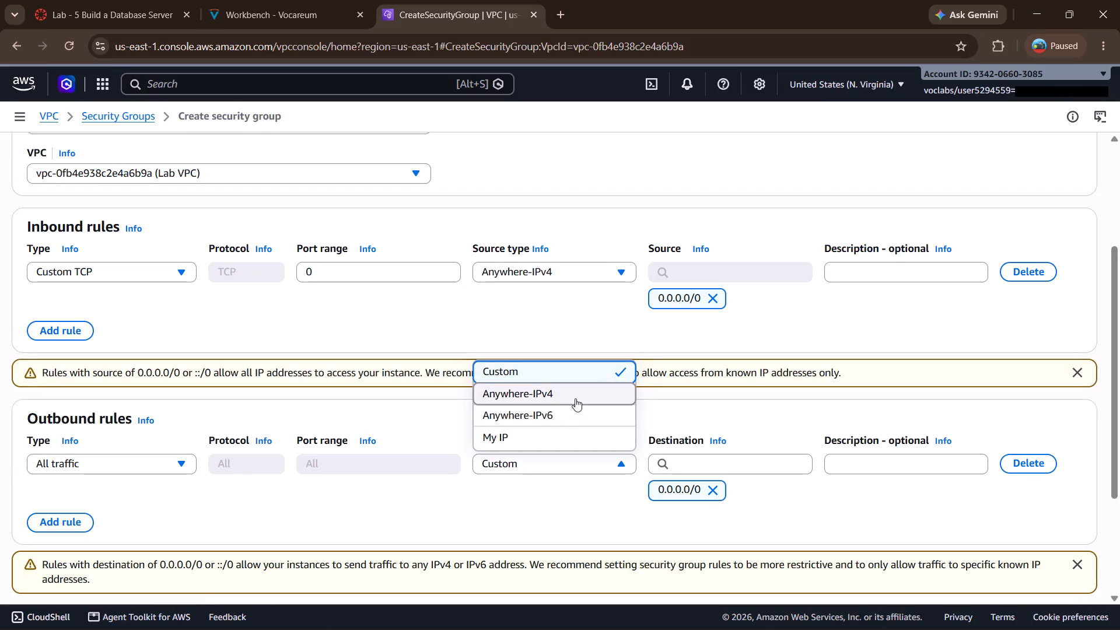
click(572, 413)
Create the security group with the configured details and rules.
scroll(586, 473, down, 1)
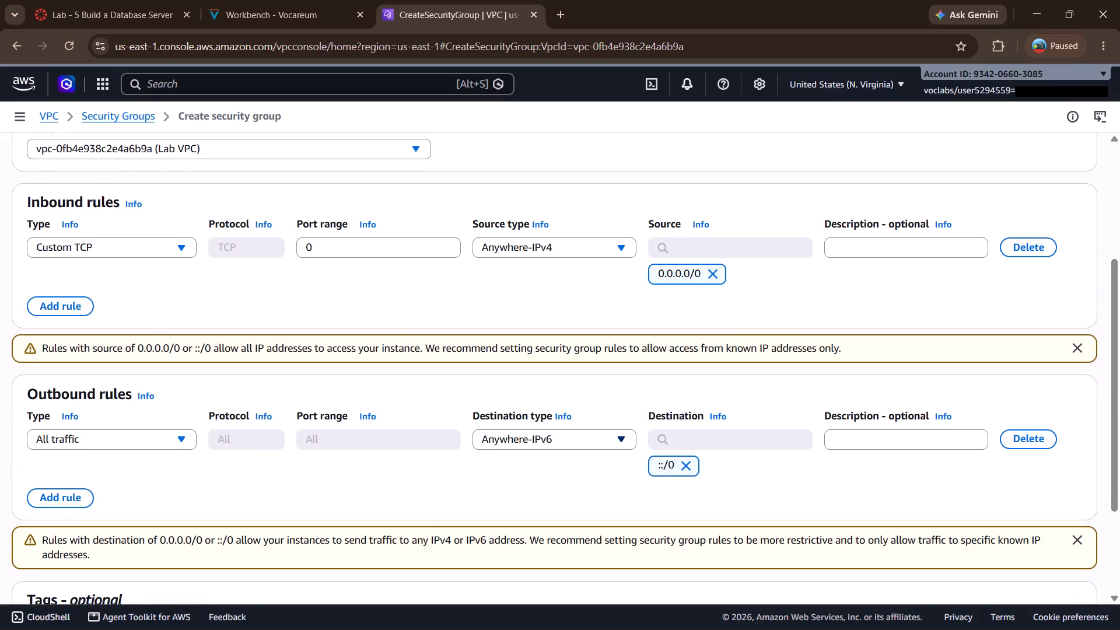
scroll(586, 473, down, 1)
scroll(817, 540, down, 3)
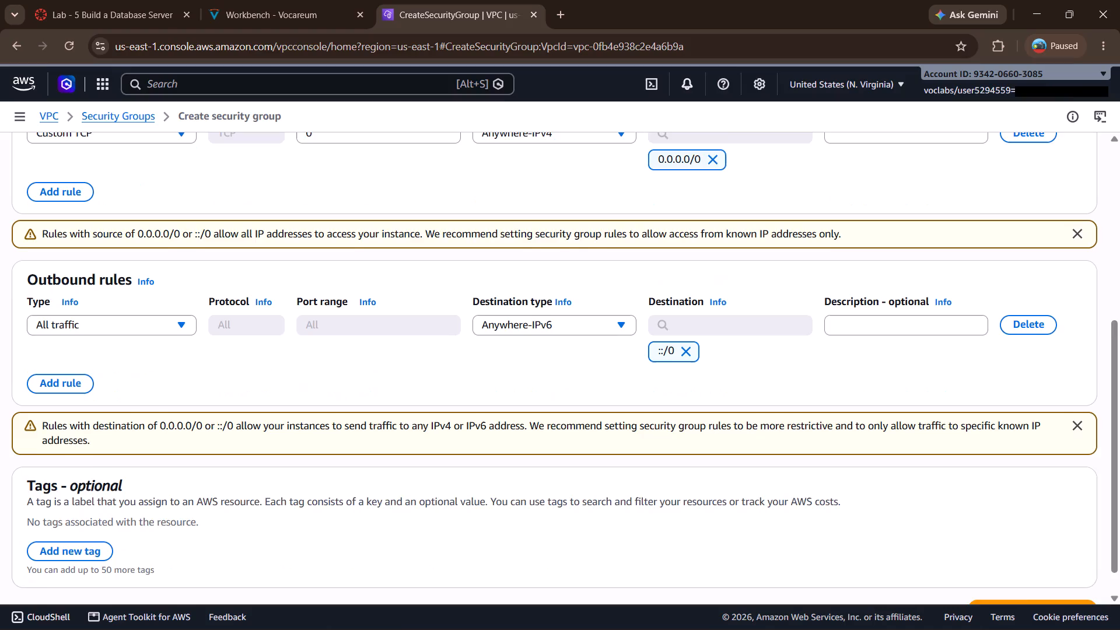
click(1018, 574)
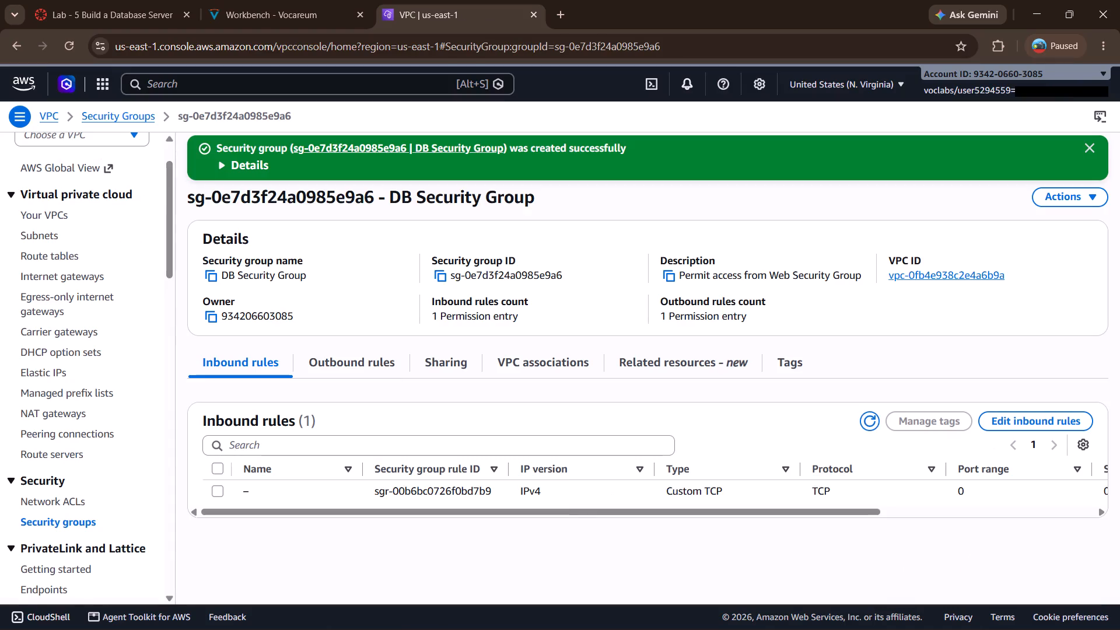
Examine the new DB Security Group's inbound rule and compare it with the Task 1 settings in the lab instructions.
scroll(702, 306, left, 1)
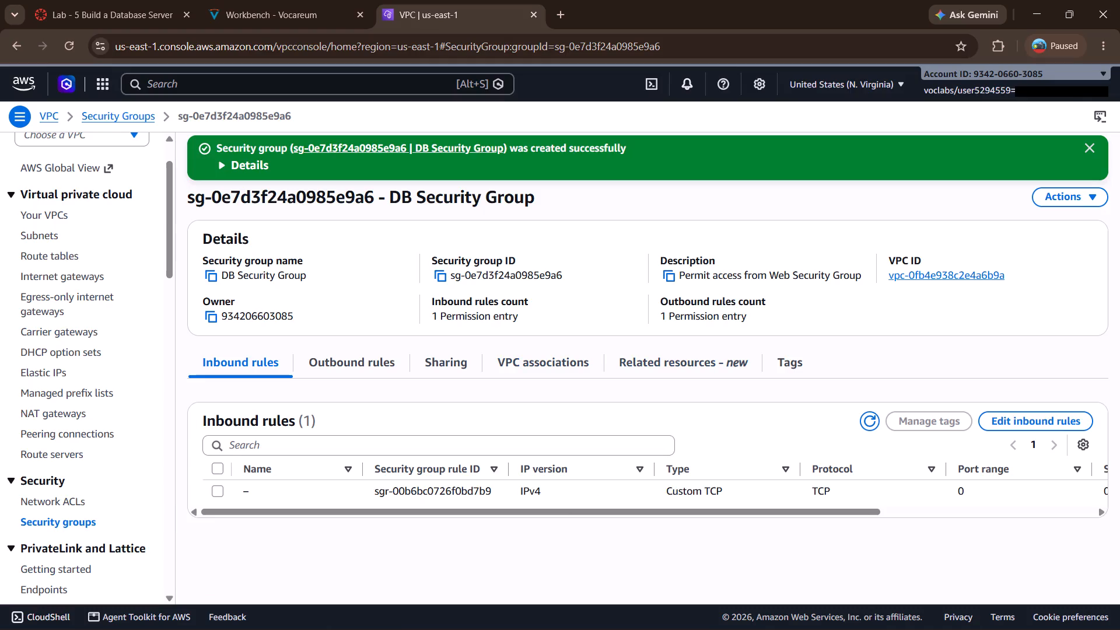
scroll(249, 0, down, 1)
click(247, 1)
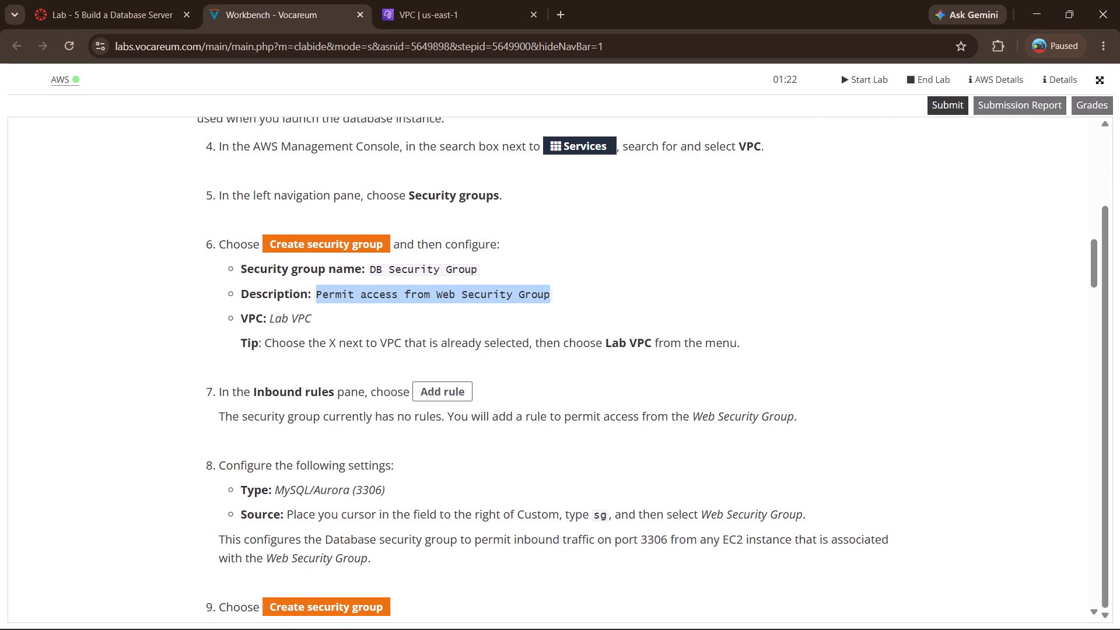
scroll(453, 518, down, 1)
scroll(386, 514, down, 1)
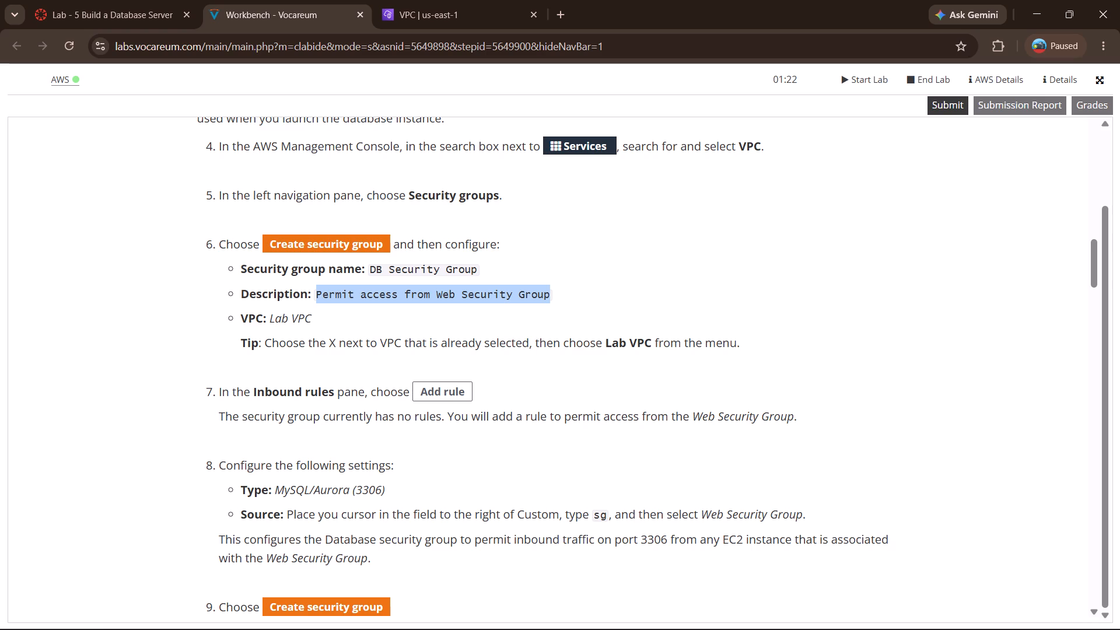
scroll(310, 495, down, 1)
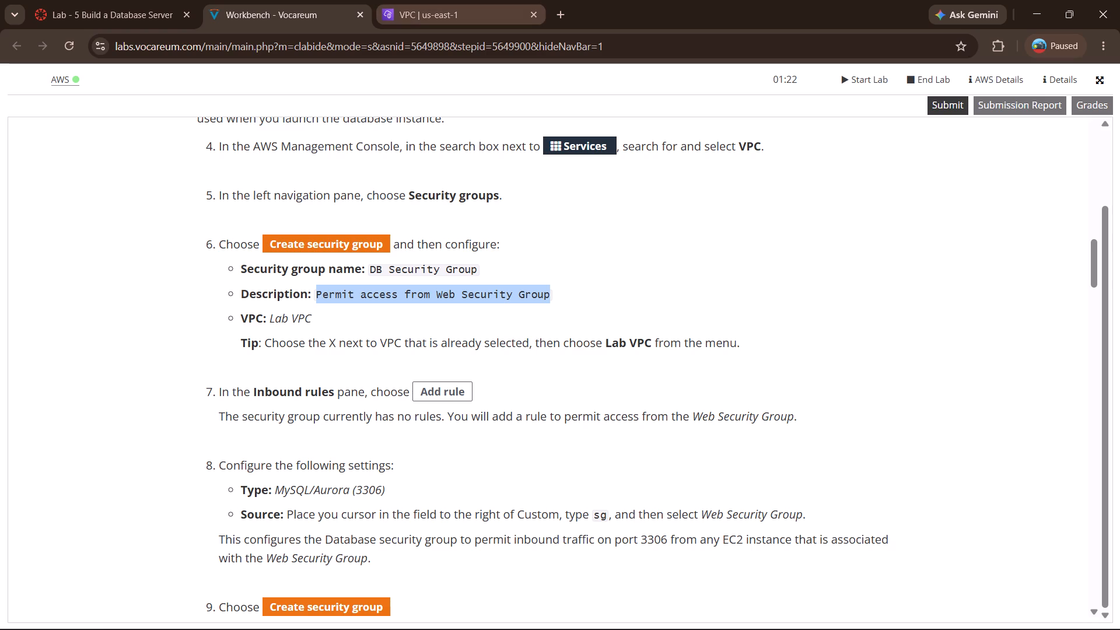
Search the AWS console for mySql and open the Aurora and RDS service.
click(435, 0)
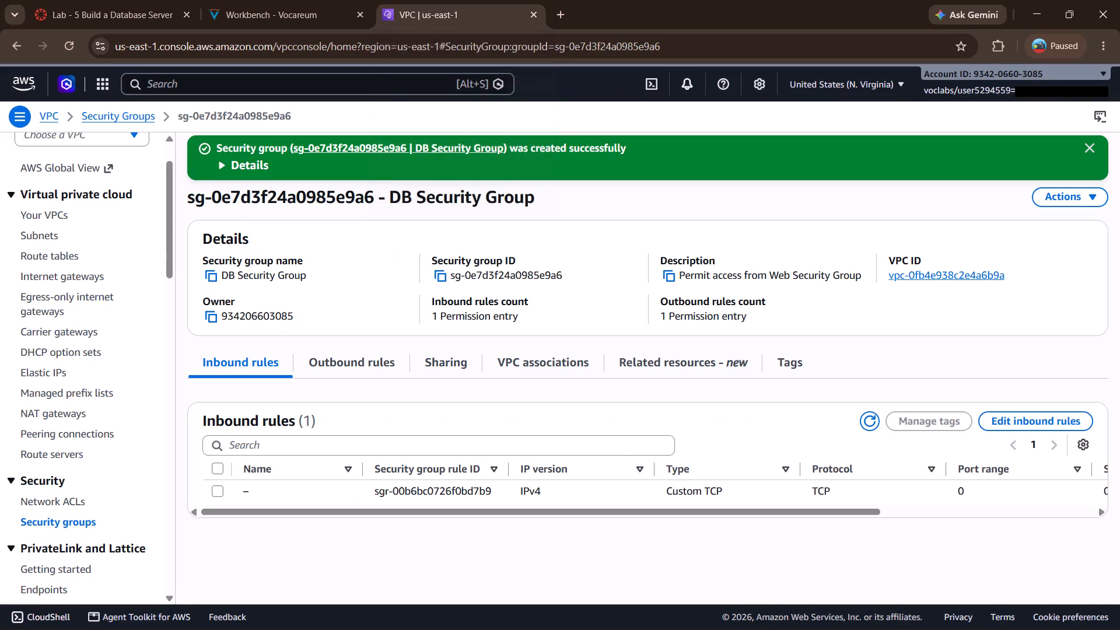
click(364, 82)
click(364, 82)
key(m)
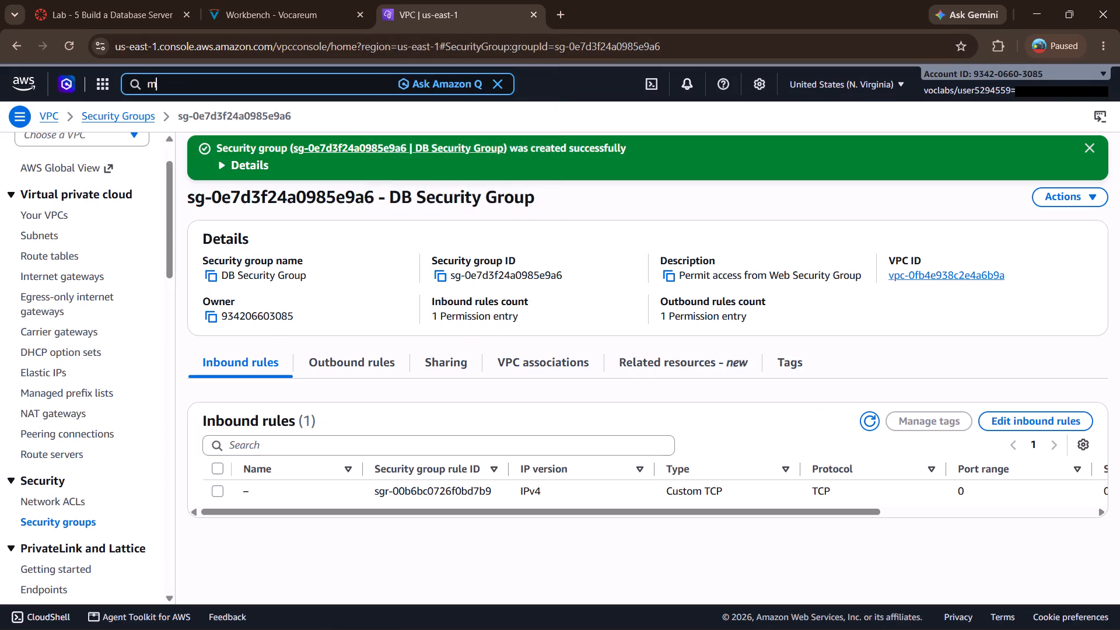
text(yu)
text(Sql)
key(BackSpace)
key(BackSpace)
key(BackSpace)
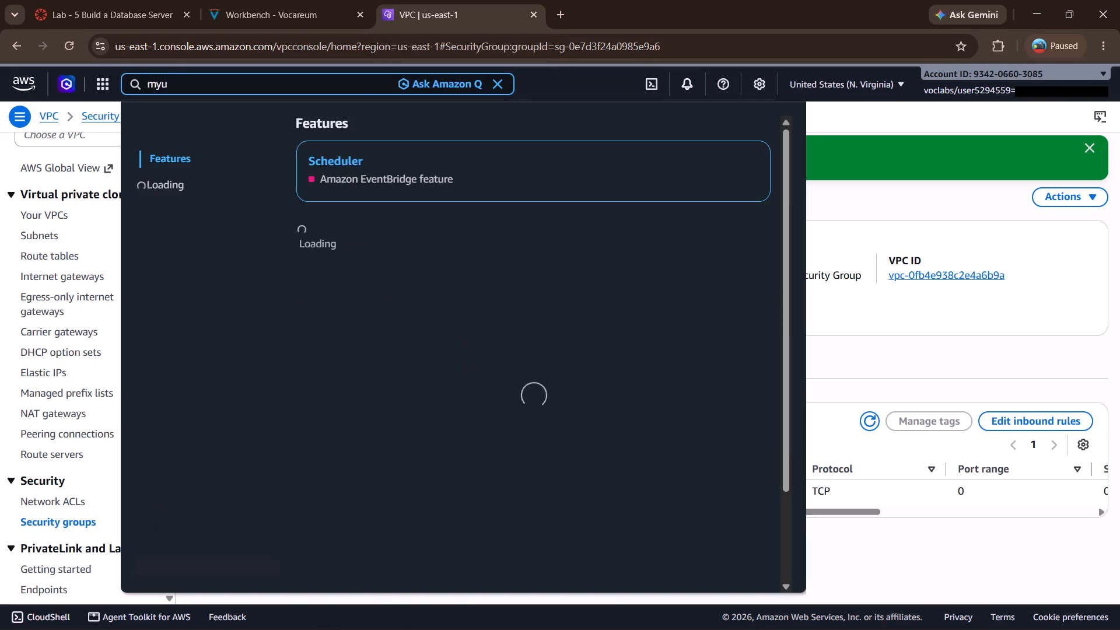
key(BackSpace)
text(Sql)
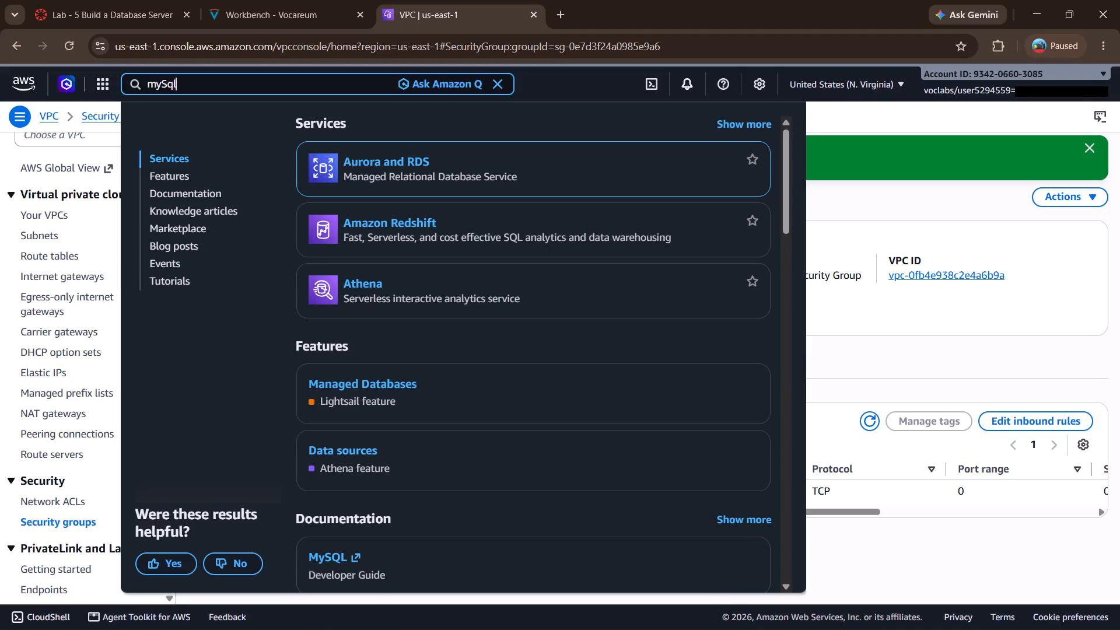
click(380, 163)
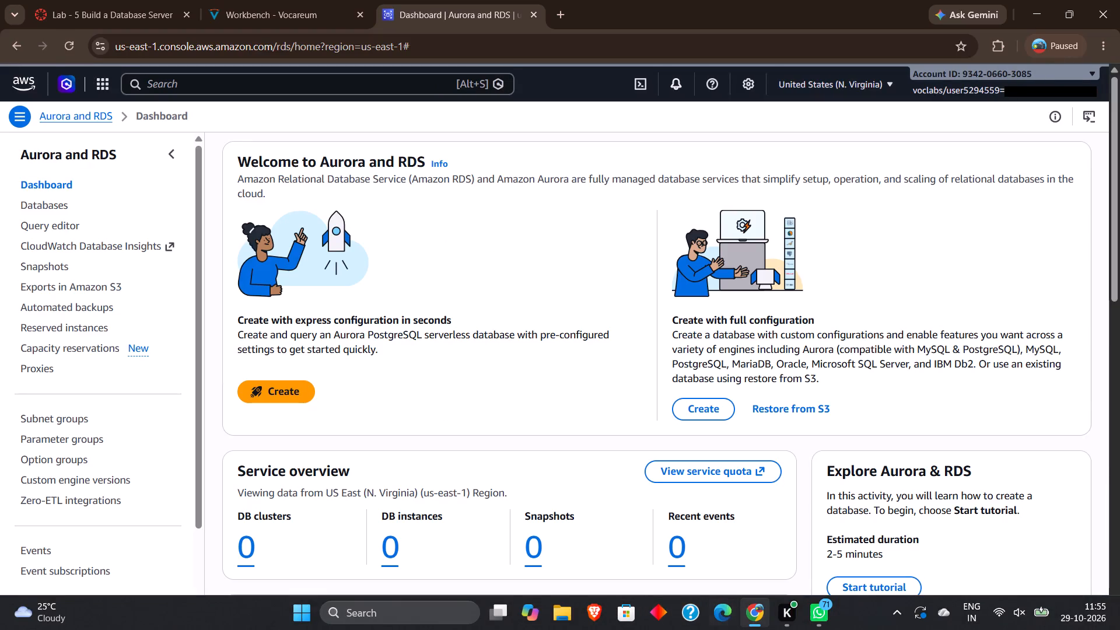
Read the end of Task 1 and the Task 2 DB subnet group steps in the lab instructions.
click(230, 0)
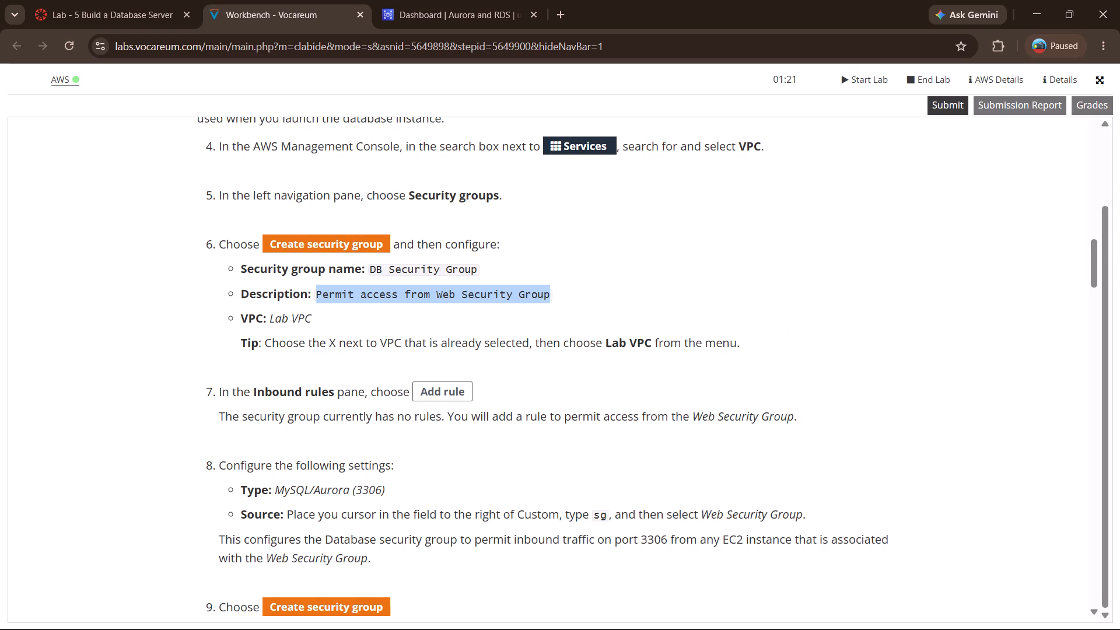
scroll(567, 511, down, 5)
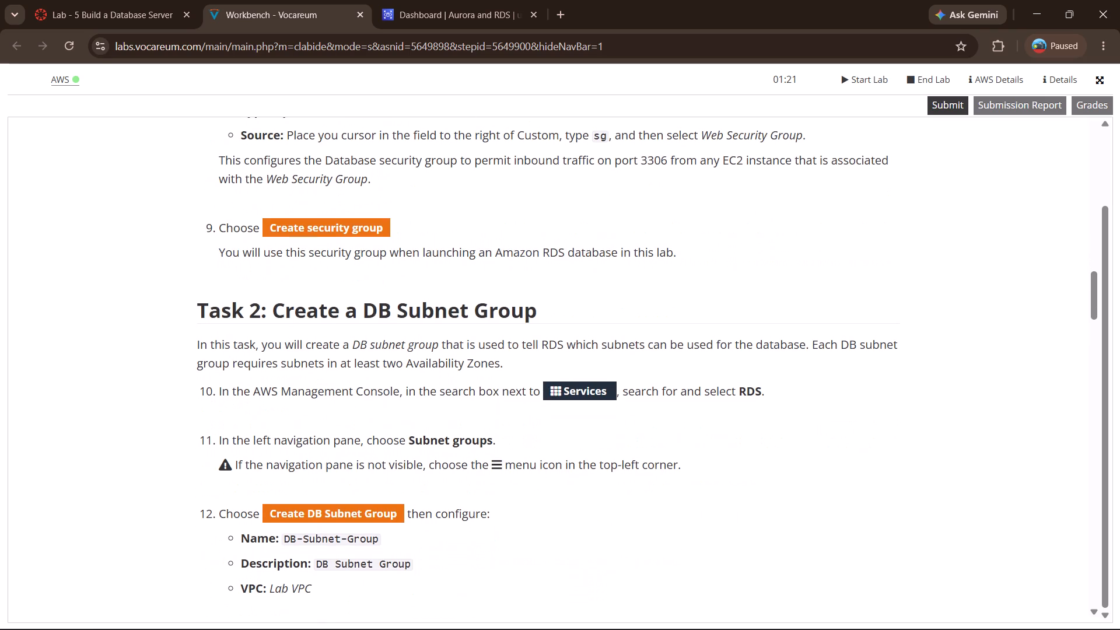
scroll(567, 511, down, 4)
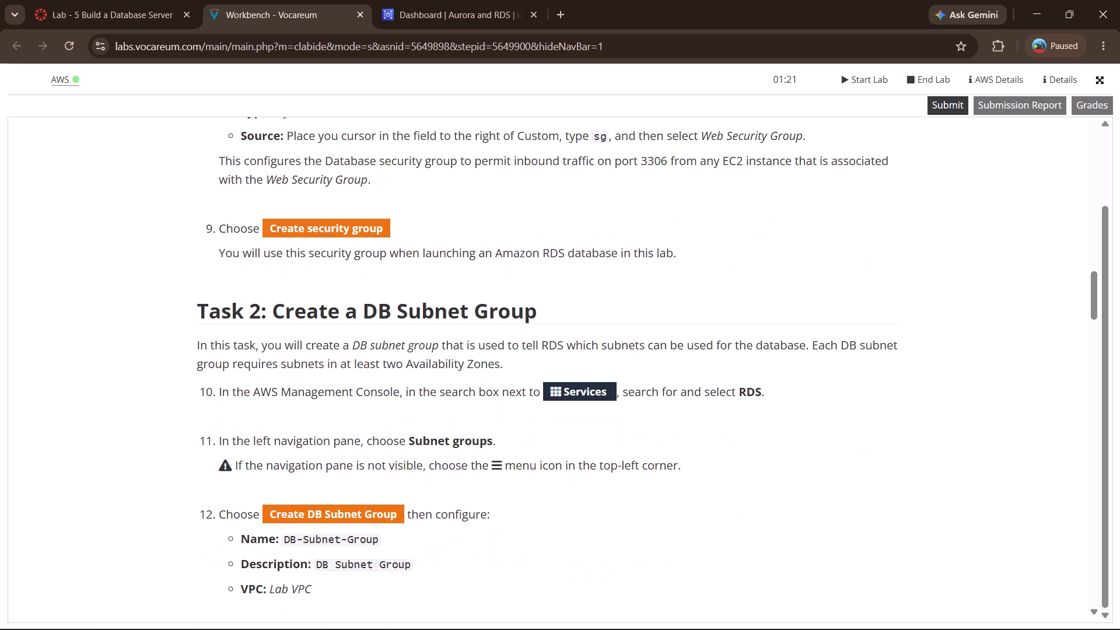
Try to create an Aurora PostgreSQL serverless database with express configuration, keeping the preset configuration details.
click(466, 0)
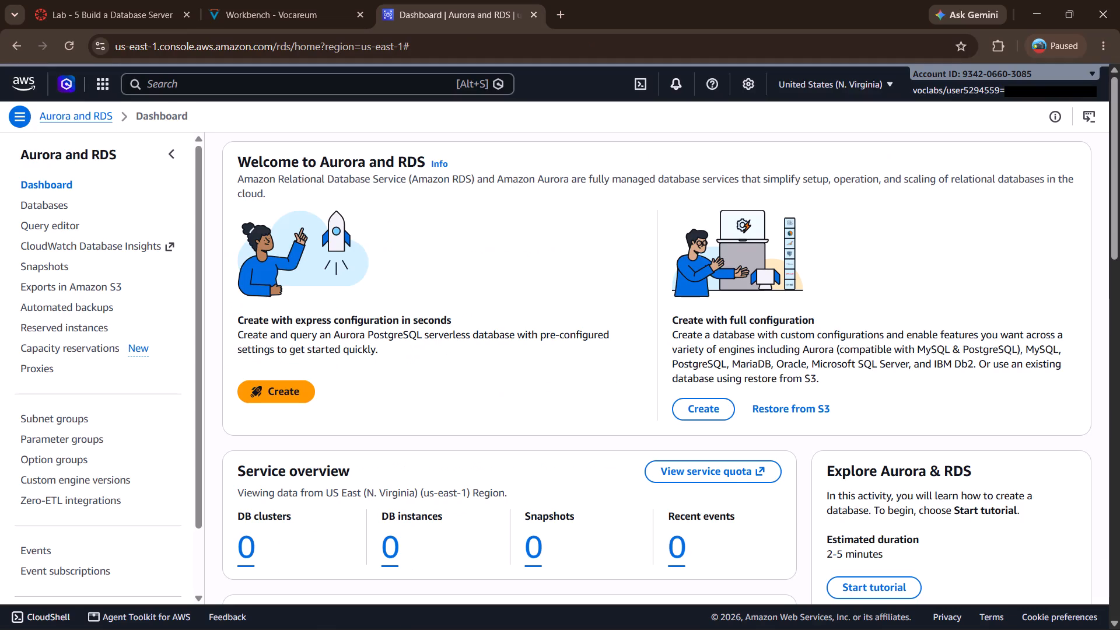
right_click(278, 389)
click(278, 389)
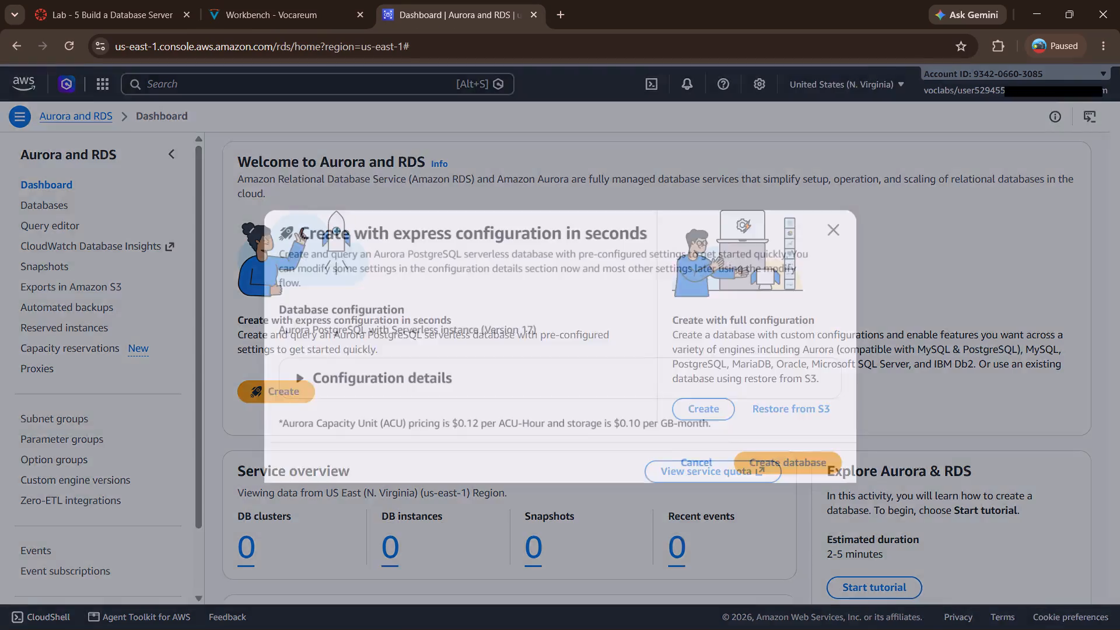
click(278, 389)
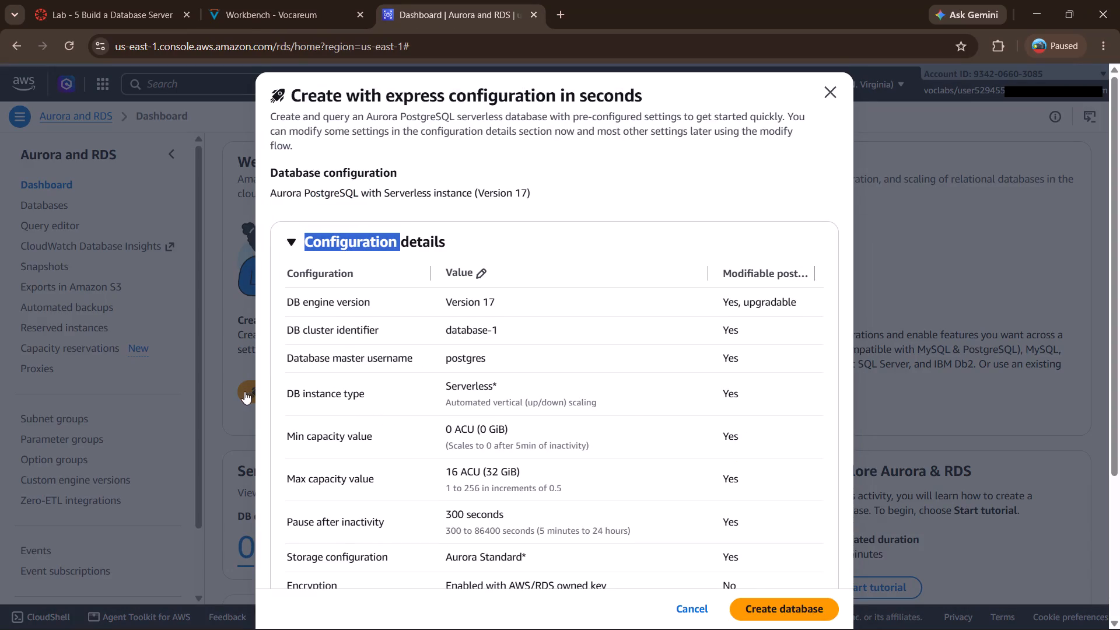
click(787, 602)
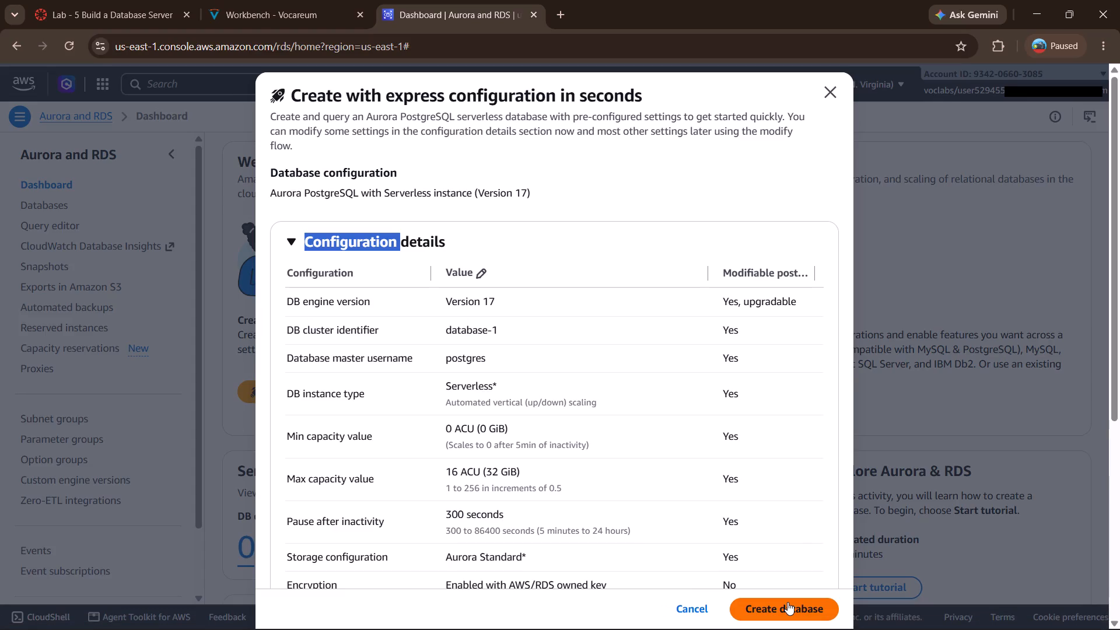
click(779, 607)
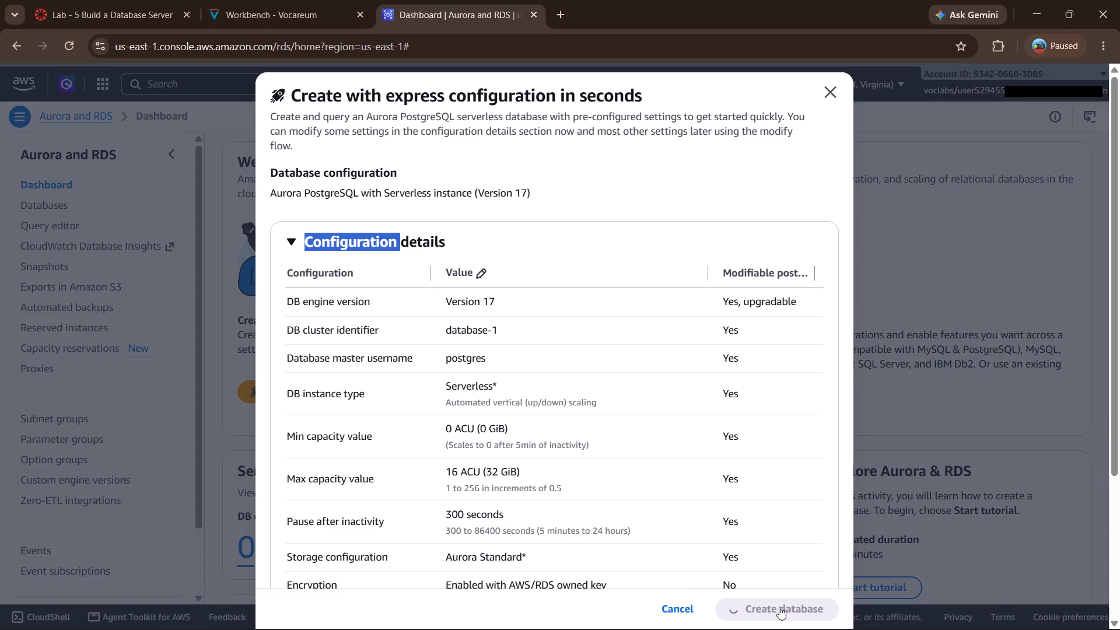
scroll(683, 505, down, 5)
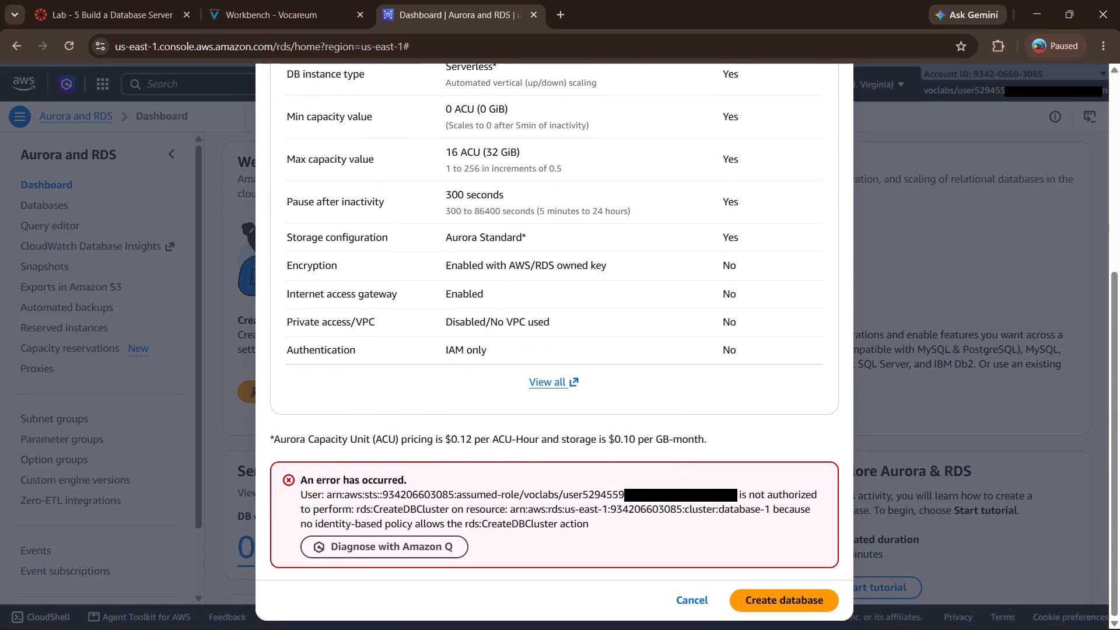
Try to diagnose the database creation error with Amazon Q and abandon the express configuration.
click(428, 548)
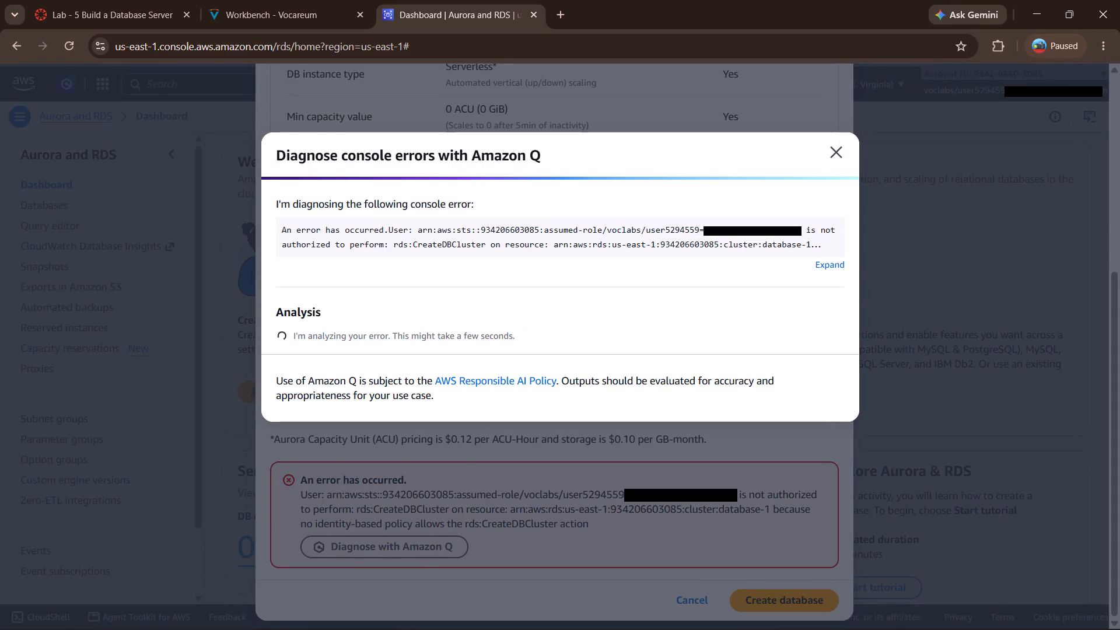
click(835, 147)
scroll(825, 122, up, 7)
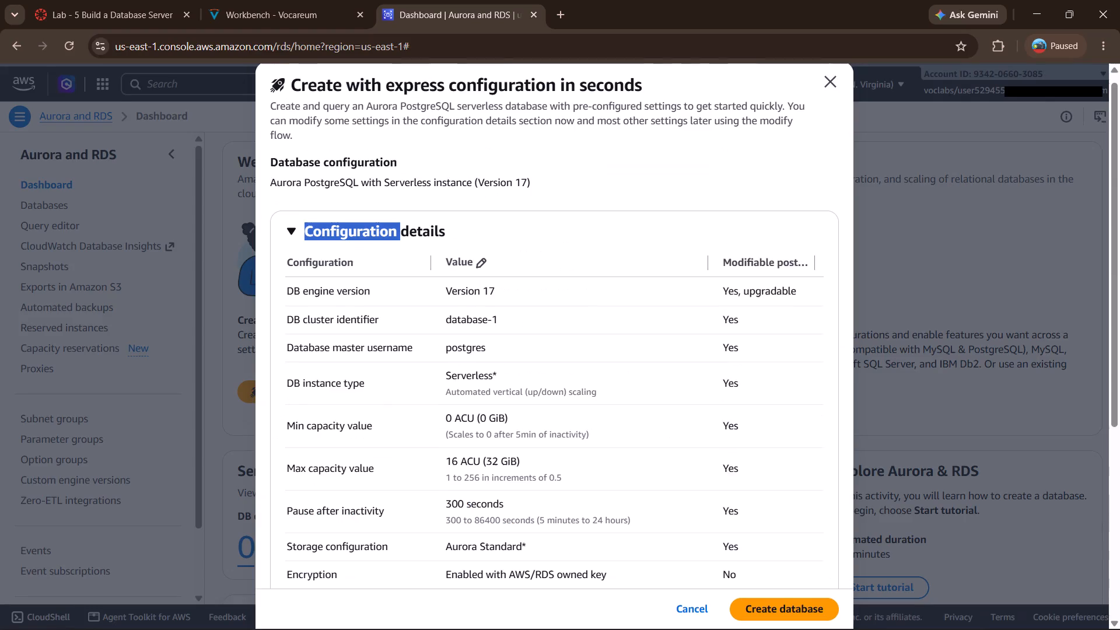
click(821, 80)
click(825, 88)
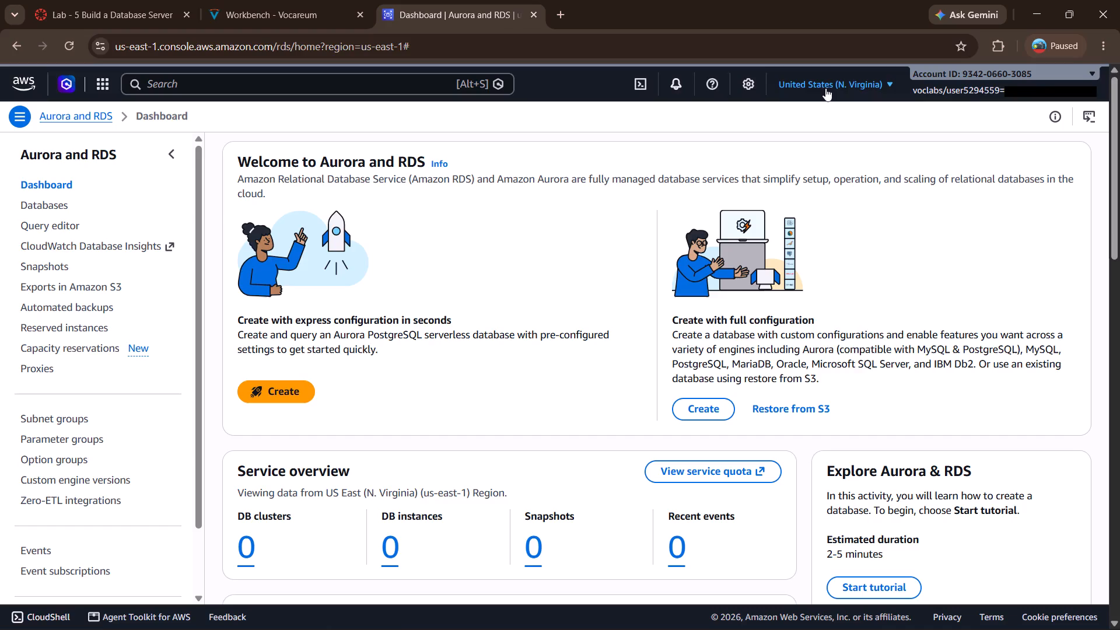
Reread the lab instructions for the Task 1 inbound rule and the Task 2 DB subnet group settings.
click(235, 0)
scroll(384, 412, up, 1)
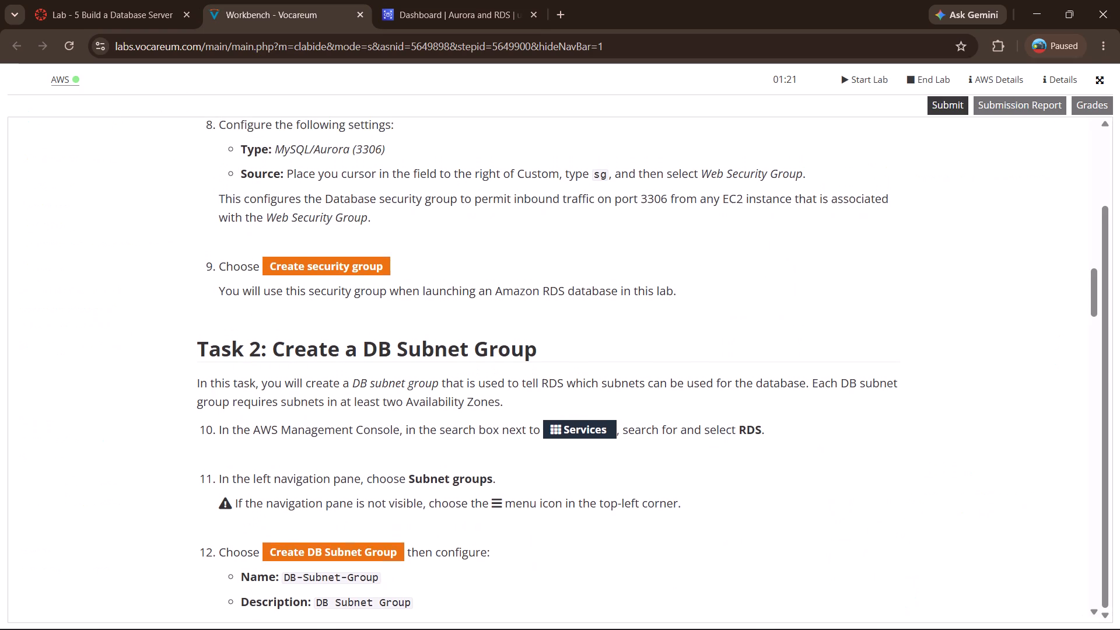
scroll(384, 412, up, 1)
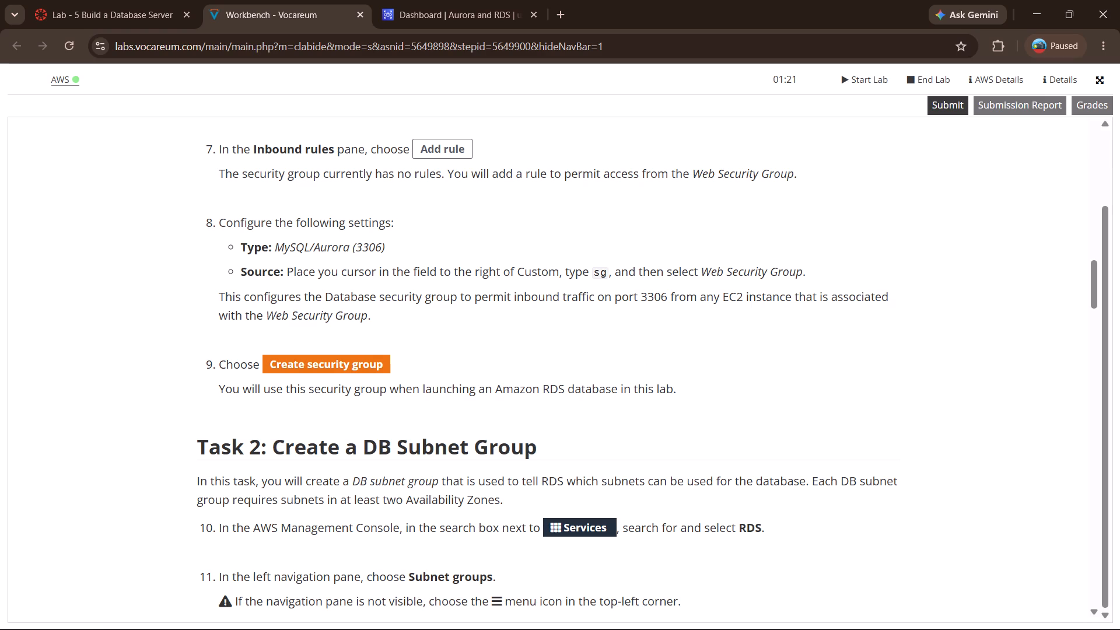
scroll(262, 244, up, 1)
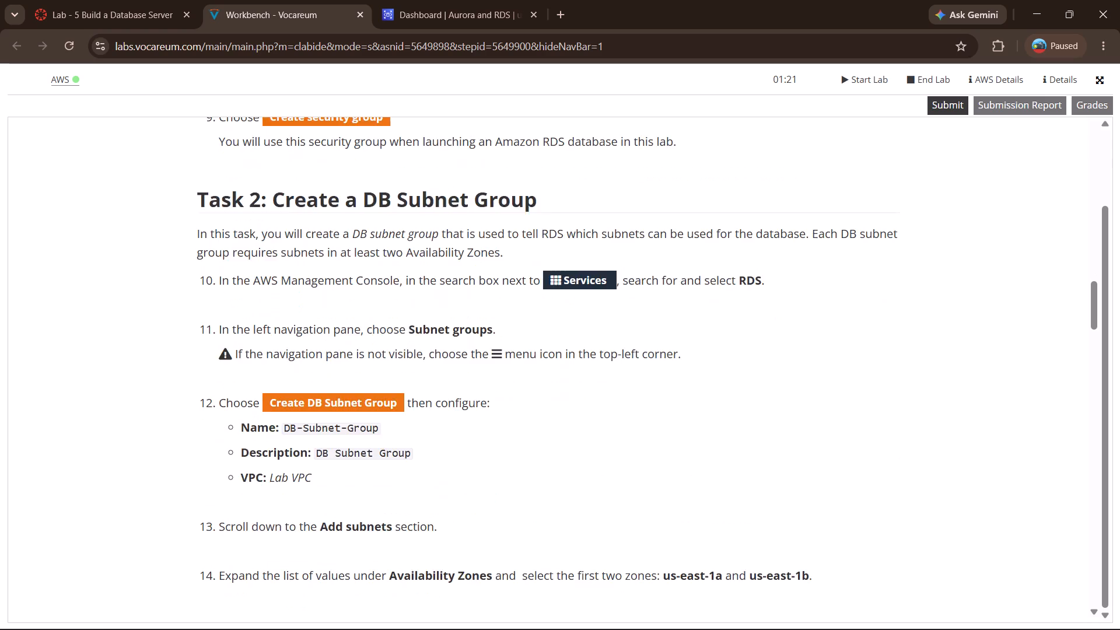
scroll(262, 244, up, 1)
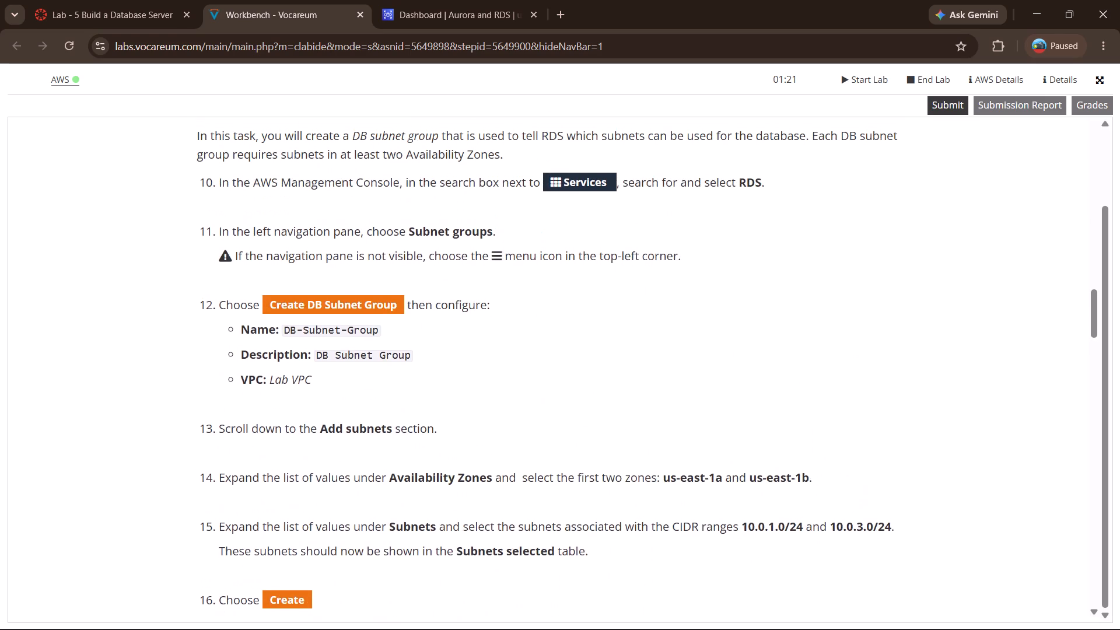
scroll(262, 244, up, 1)
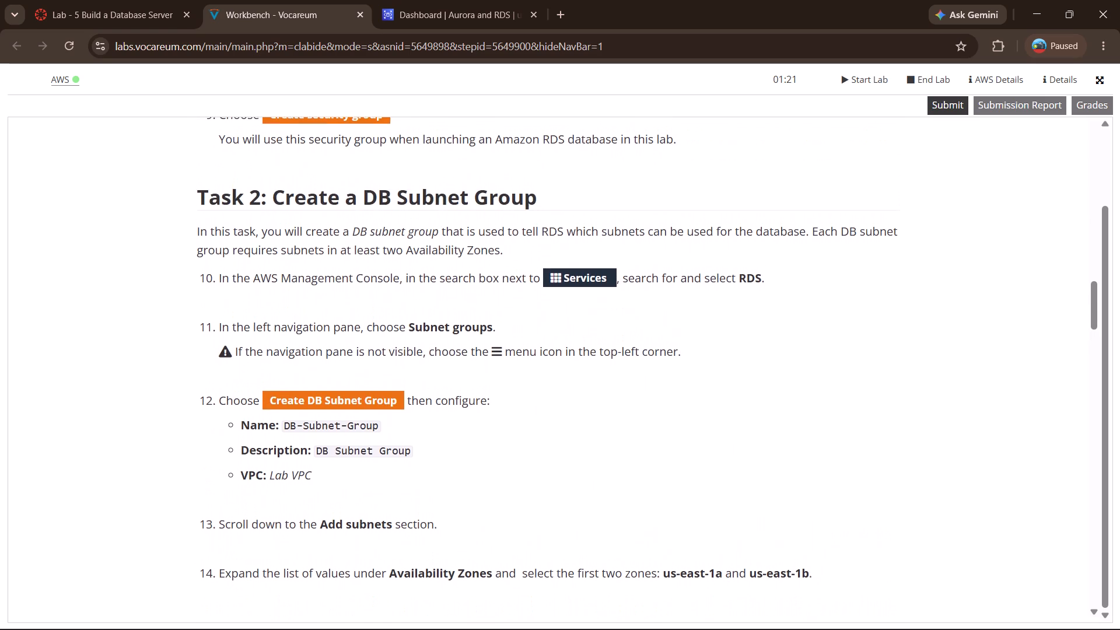
scroll(262, 244, up, 1)
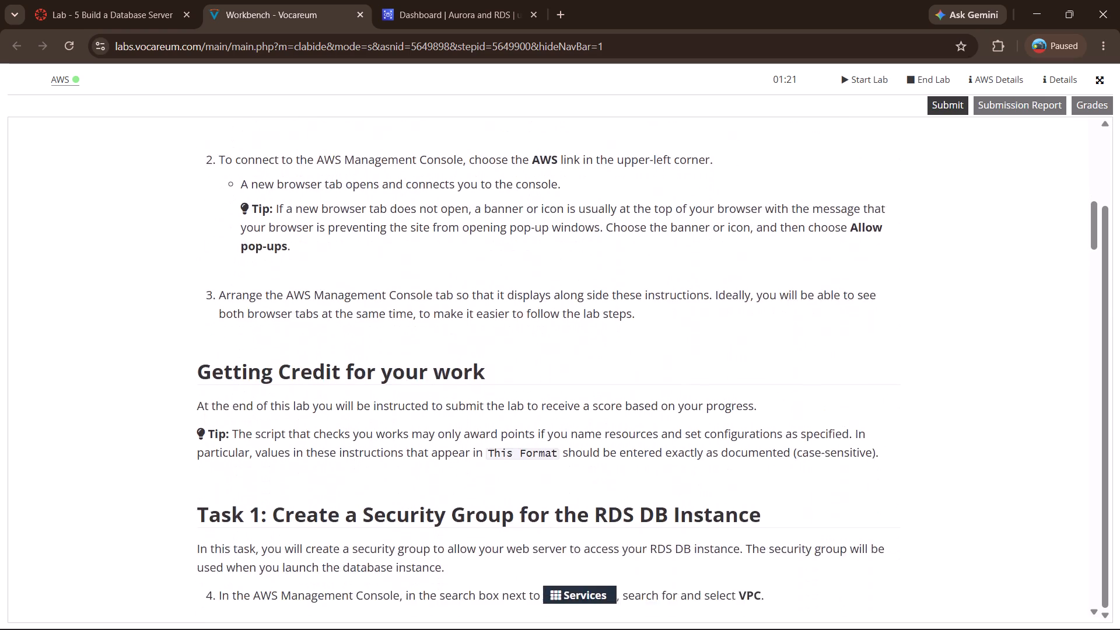
scroll(448, 247, down, 5)
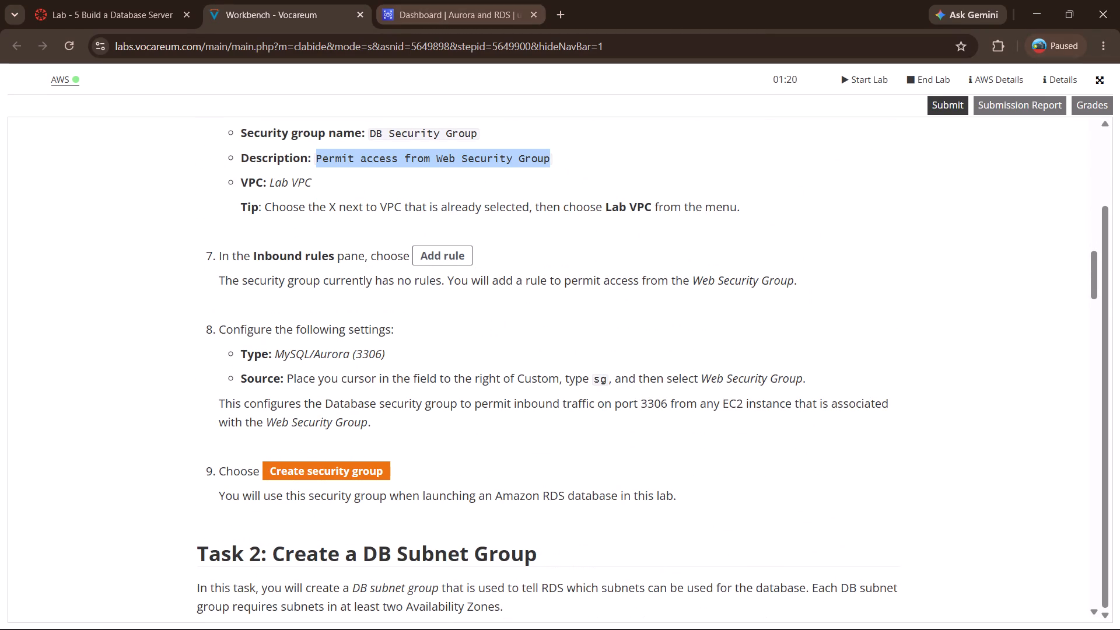
Return to the DB Security Group's details page and examine its inbound rule's type, port range, source and description.
click(457, 1)
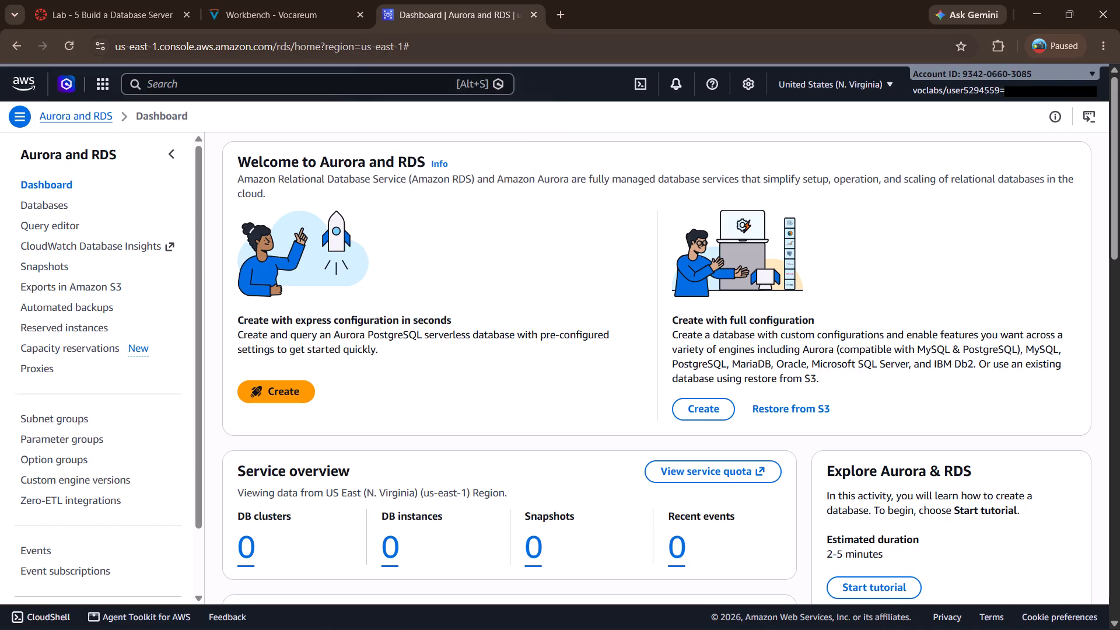
click(12, 44)
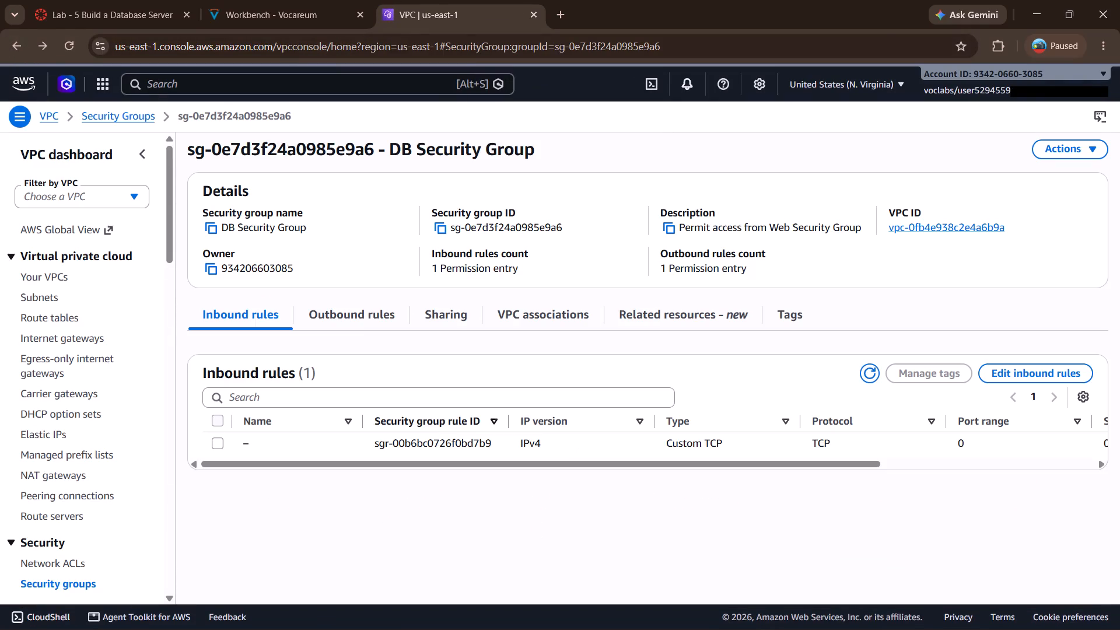
click(296, 449)
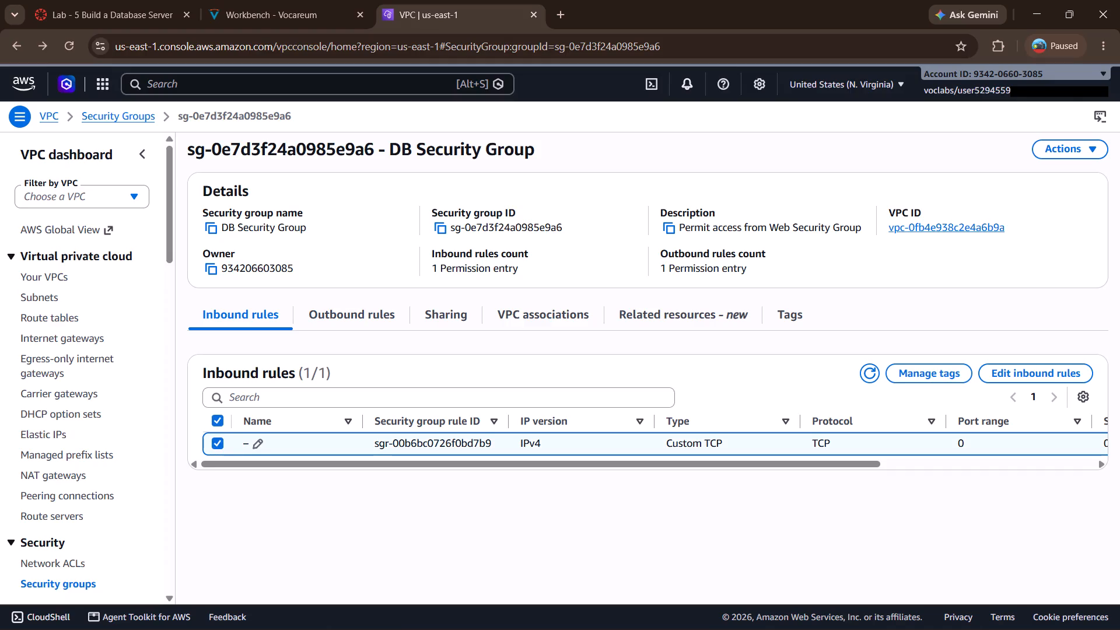
scroll(551, 454, left, 2)
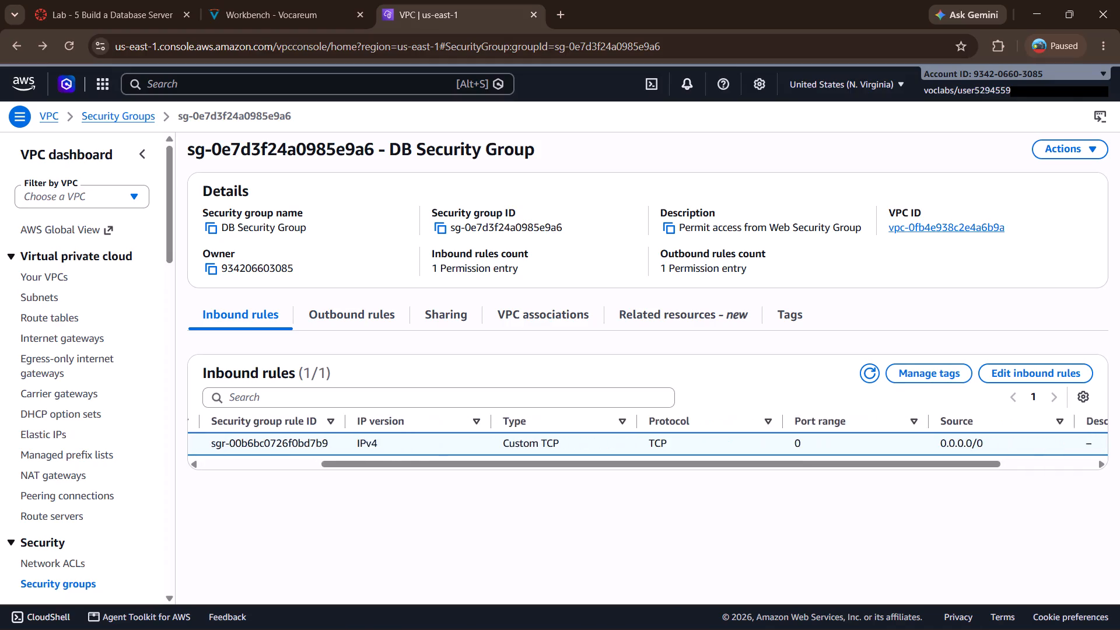
scroll(551, 454, left, 3)
scroll(551, 454, down, 1)
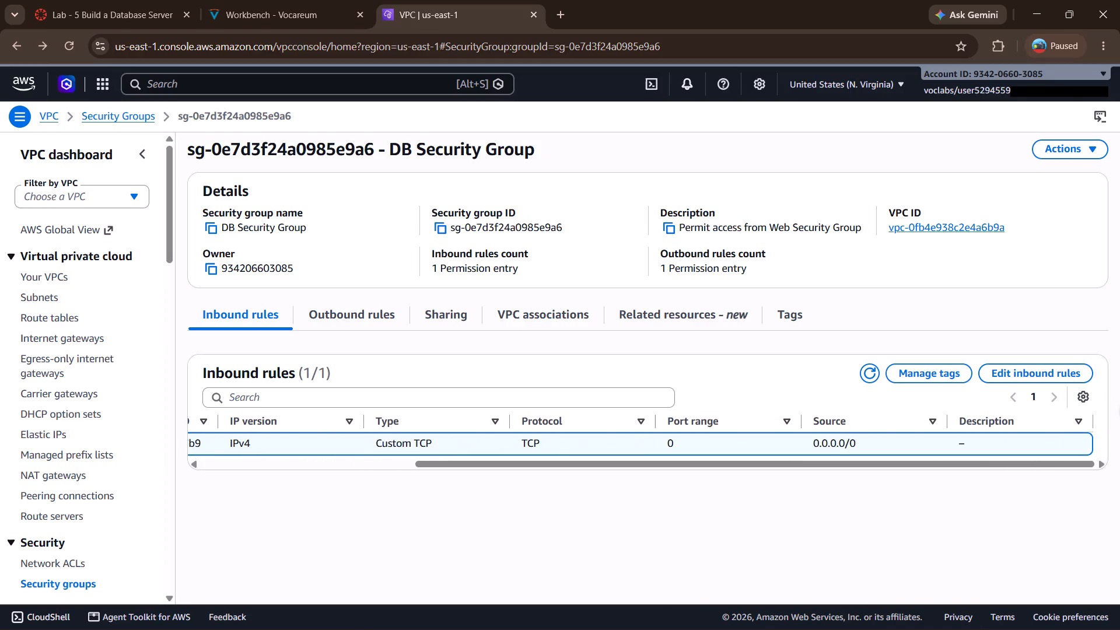
Examine the DB Security Group's available actions, refresh its inbound rules, and review the listed rule again.
scroll(551, 454, down, 4)
click(1086, 136)
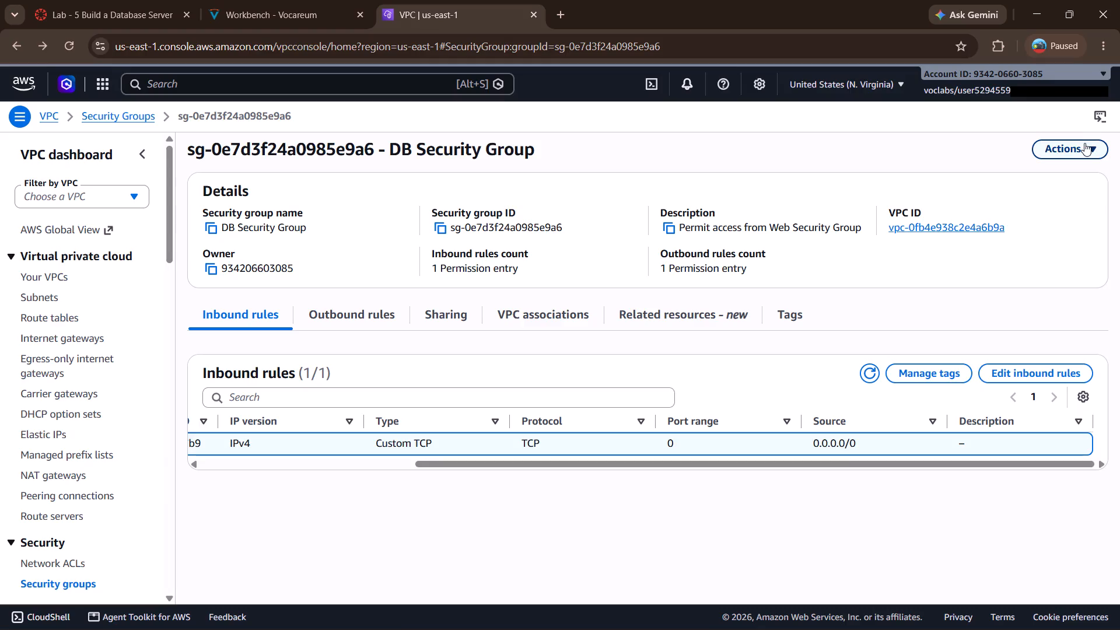
click(1084, 143)
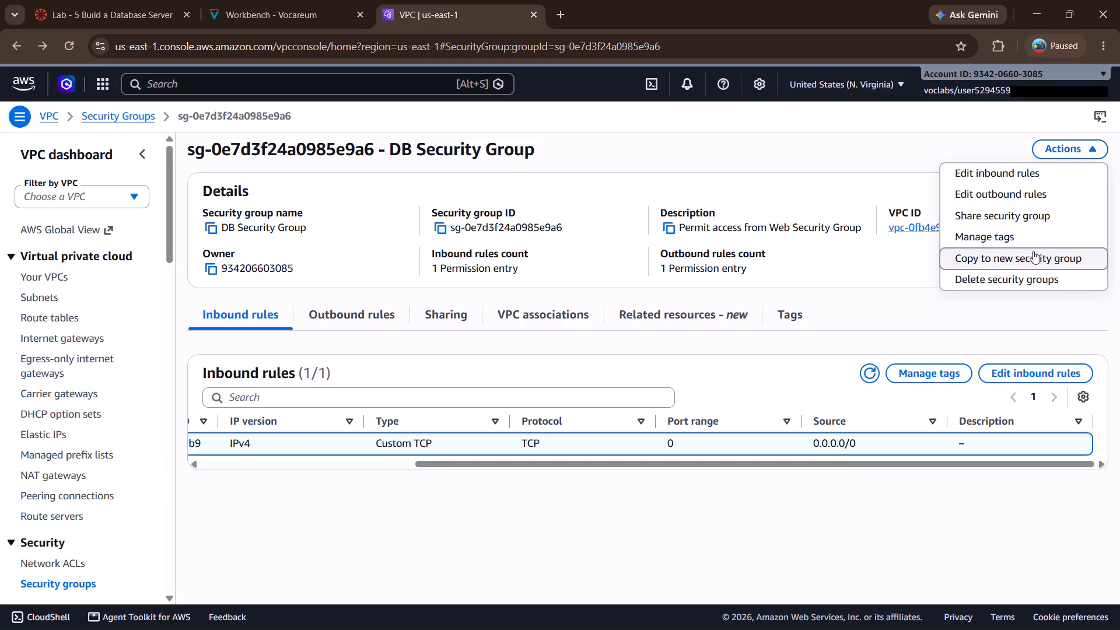
click(868, 318)
scroll(868, 318, down, 4)
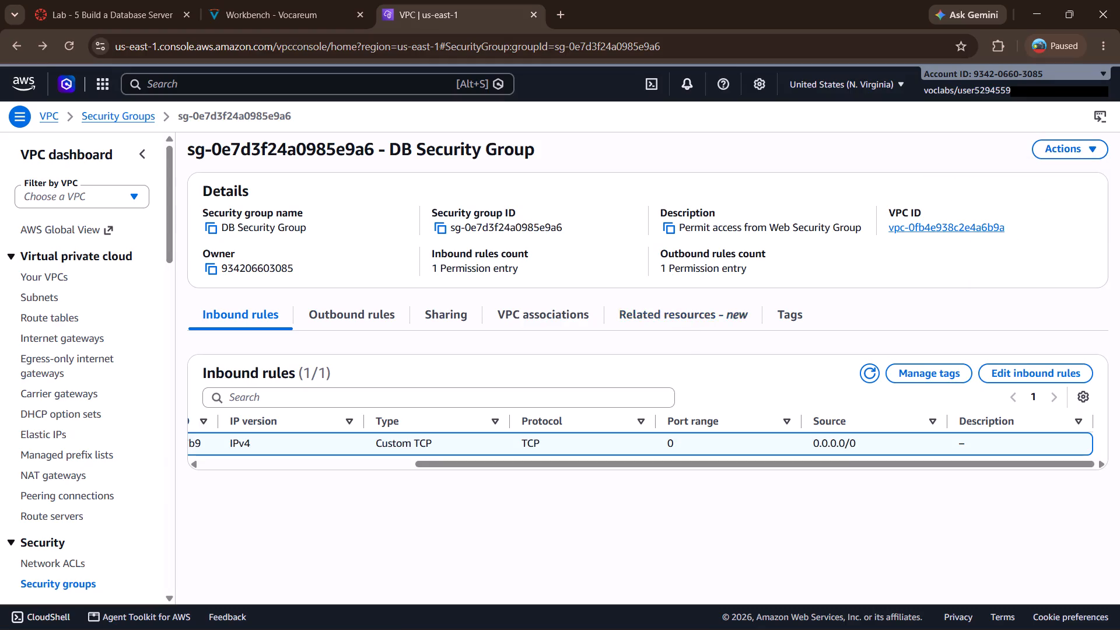
click(871, 374)
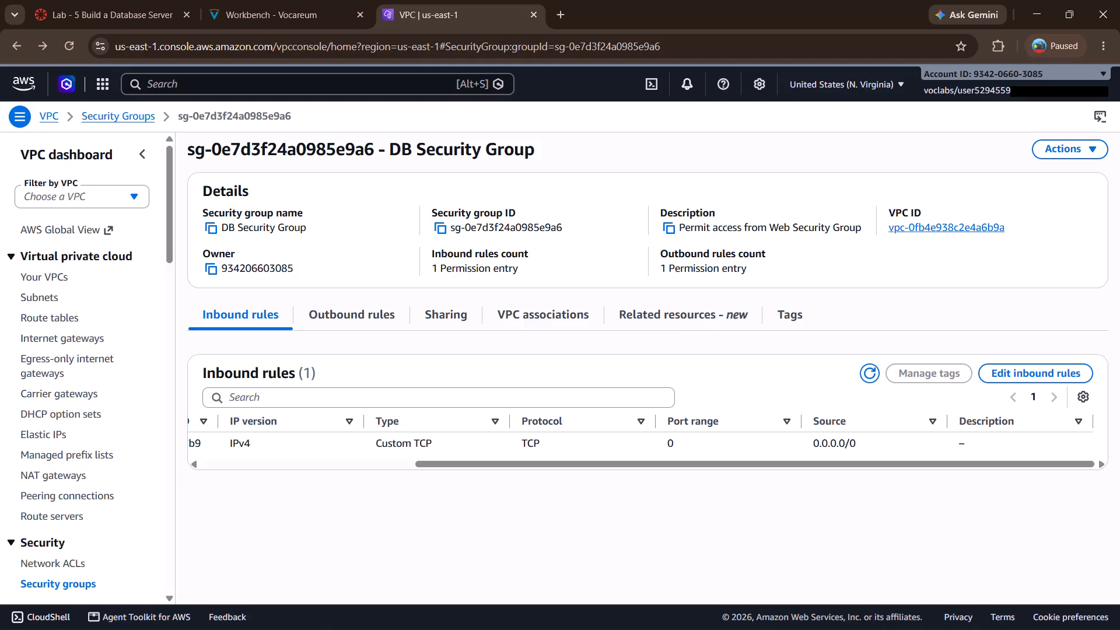
scroll(346, 449, right, 4)
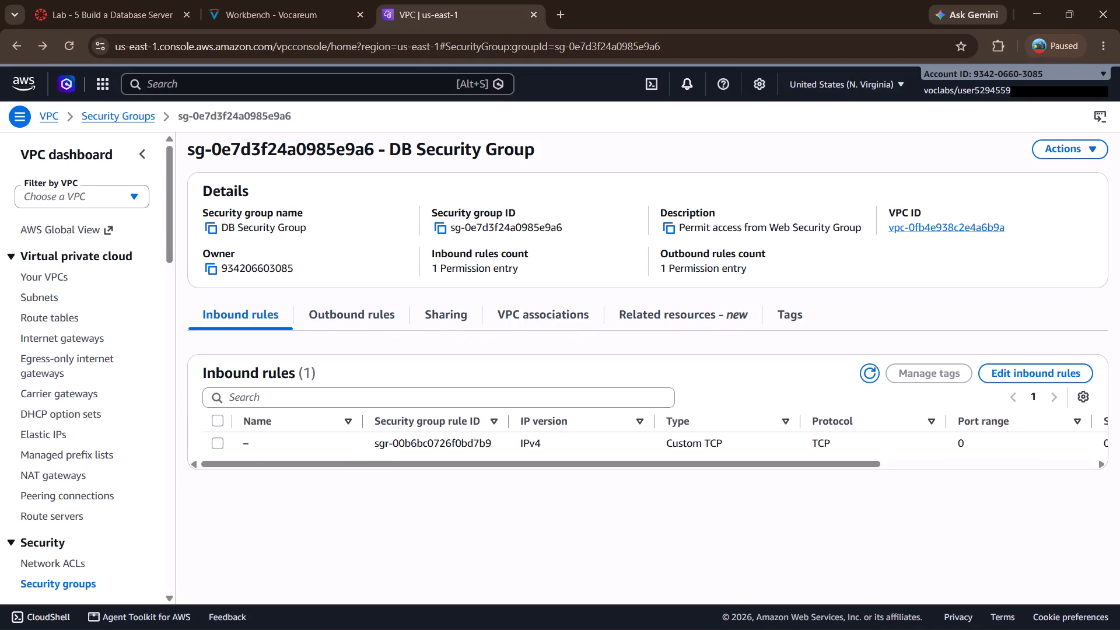
Consult the lab's Task 2 instructions, then search the AWS console for rds and open the Aurora and RDS Databases page.
click(232, 32)
click(244, 16)
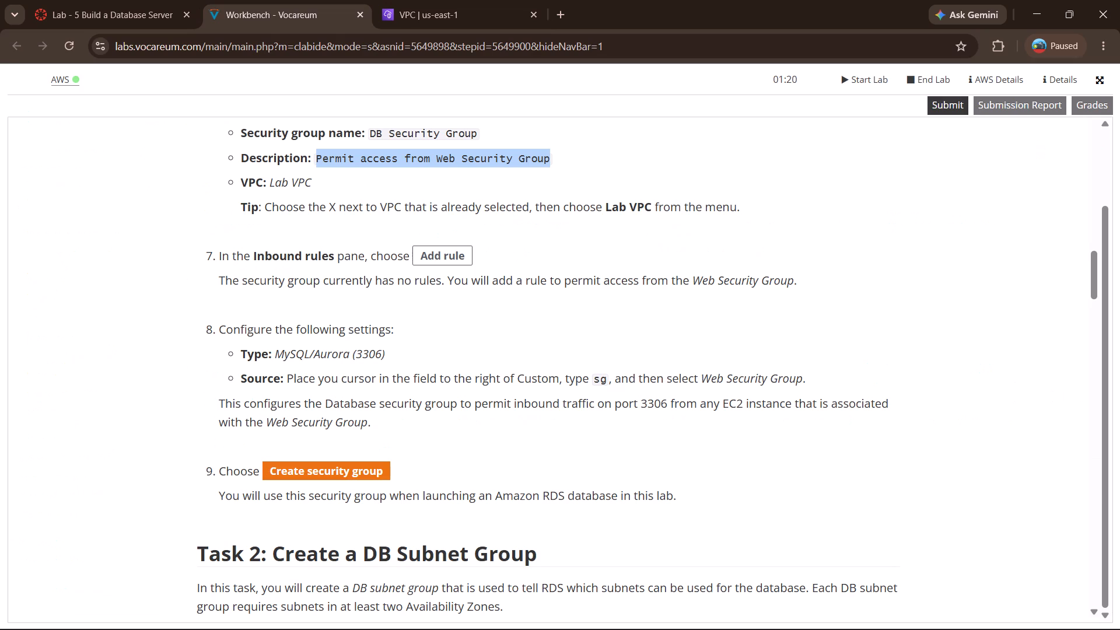
scroll(306, 300, down, 1)
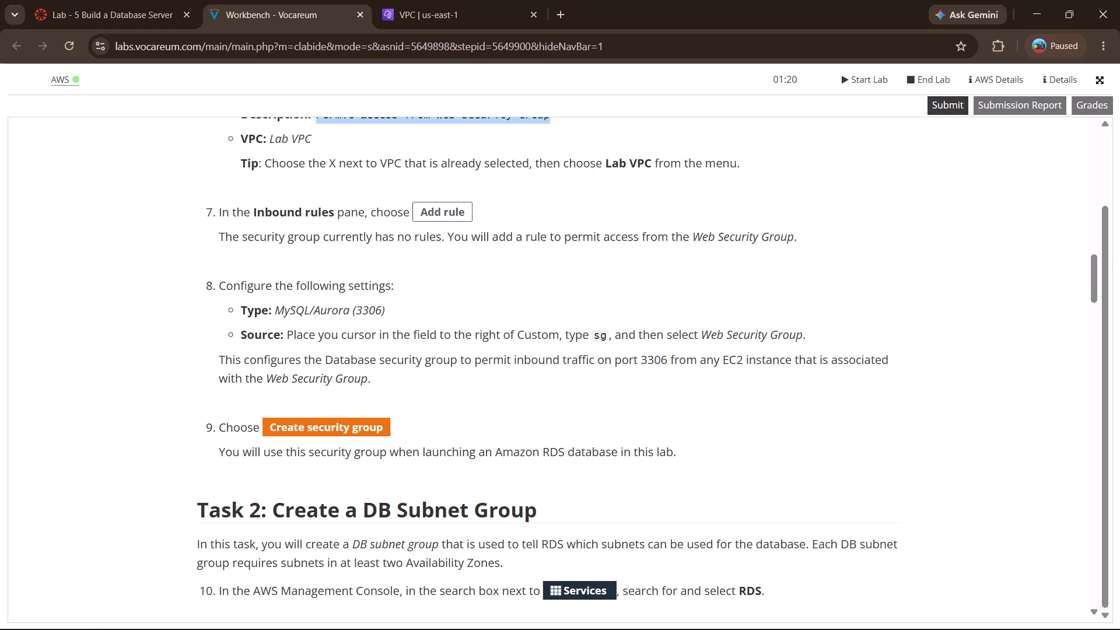
scroll(294, 348, down, 2)
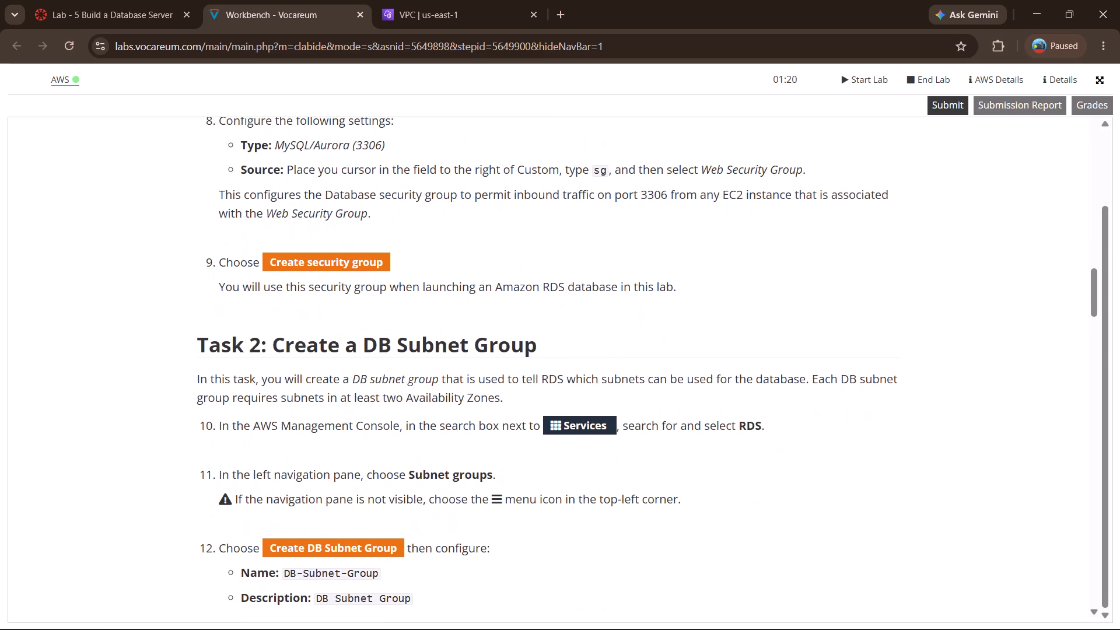
scroll(294, 348, down, 1)
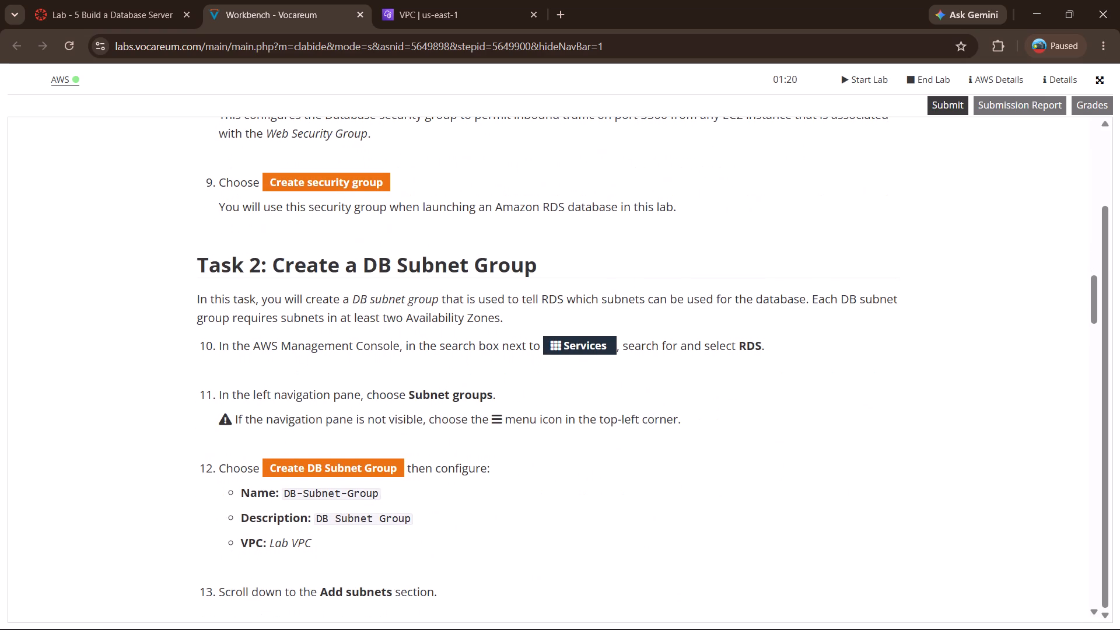
click(465, 0)
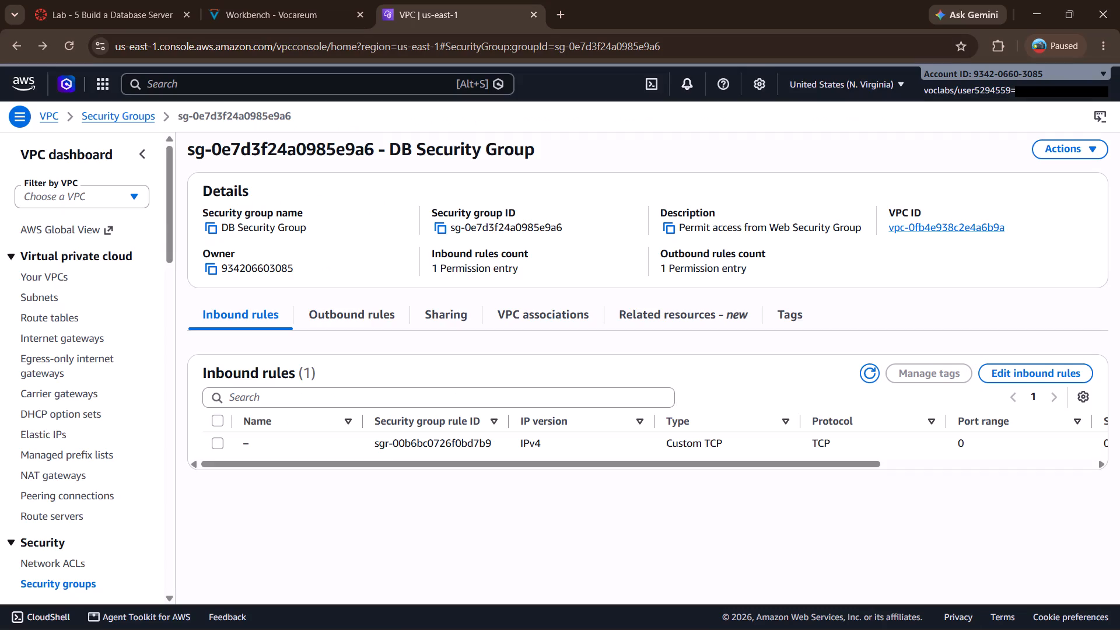
click(157, 80)
click(157, 80)
key(r)
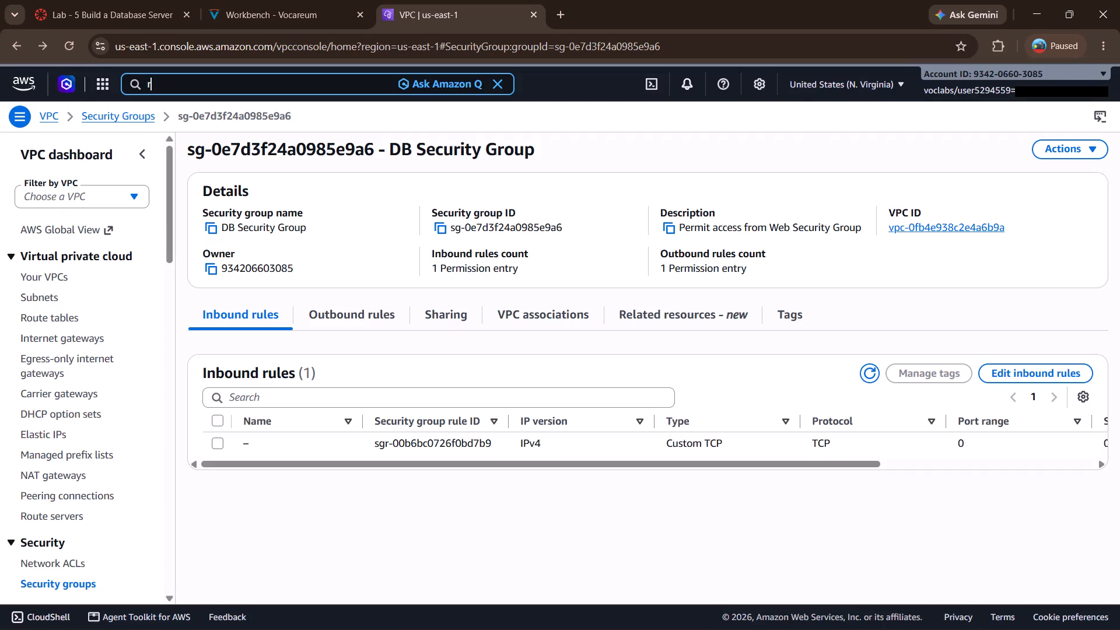
text(ds)
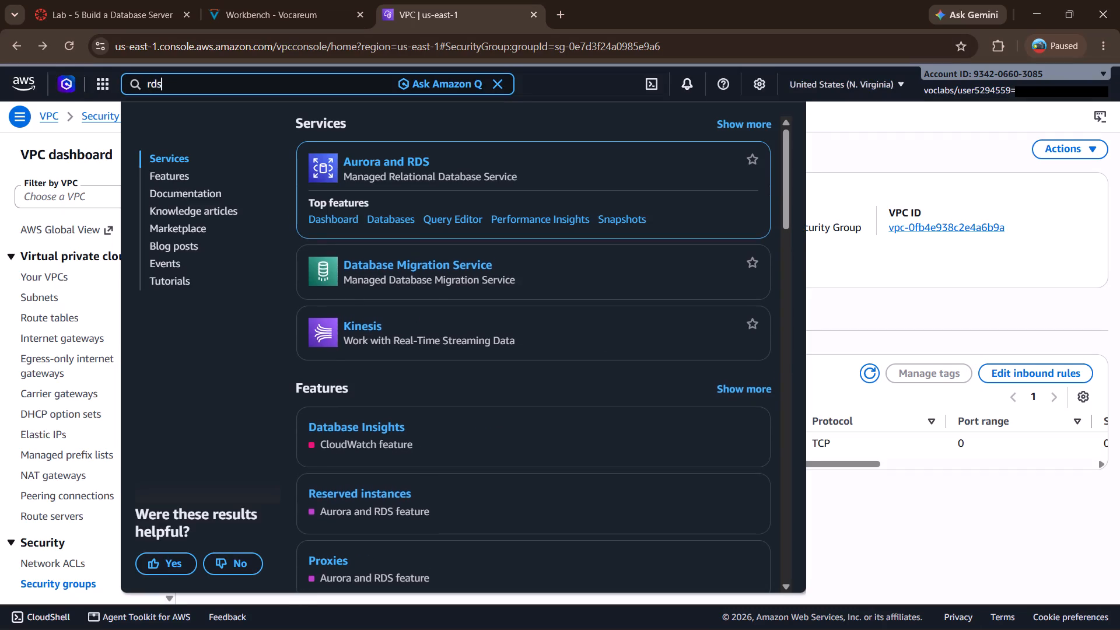
click(398, 219)
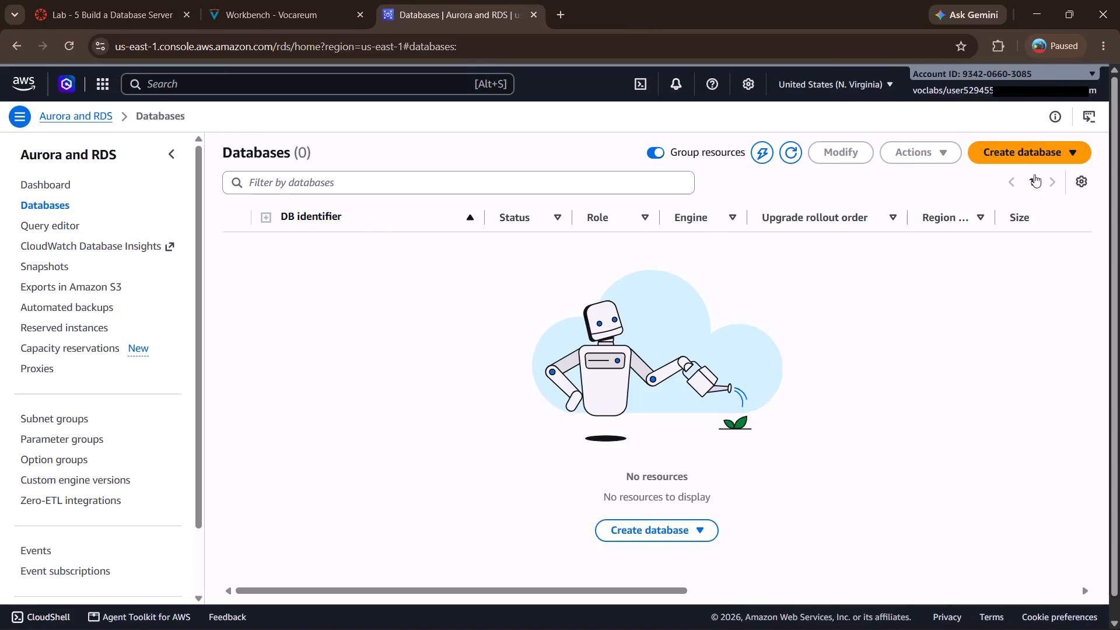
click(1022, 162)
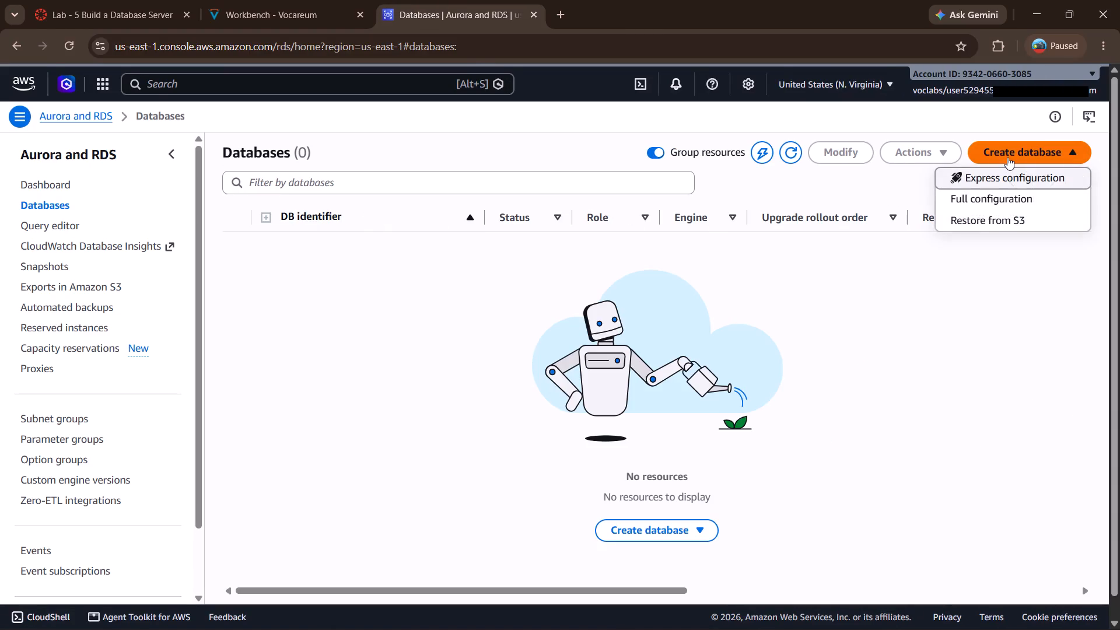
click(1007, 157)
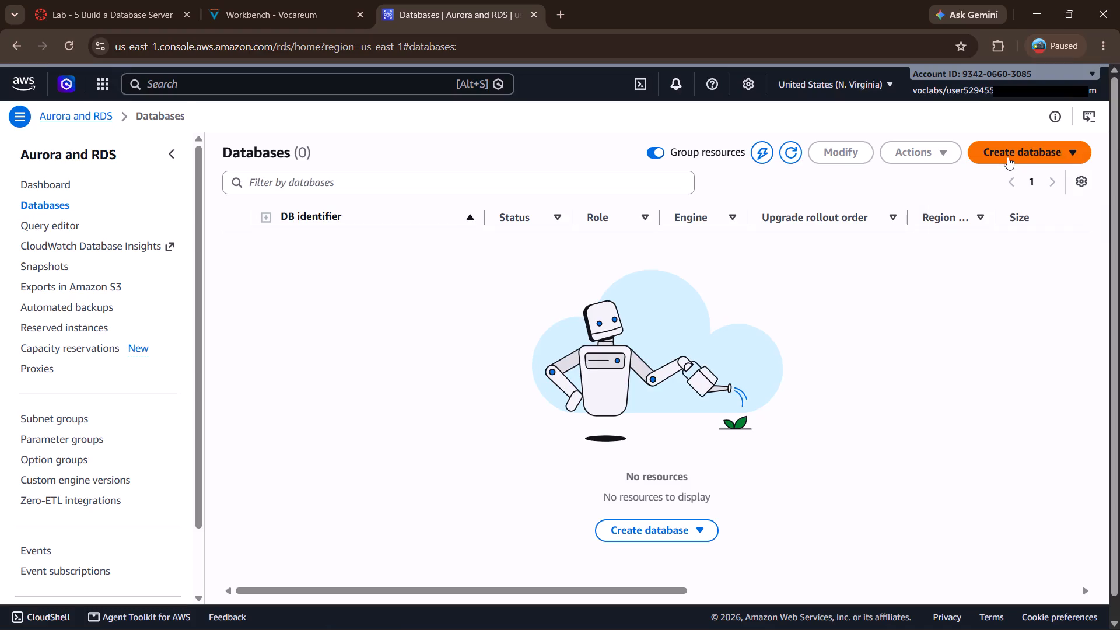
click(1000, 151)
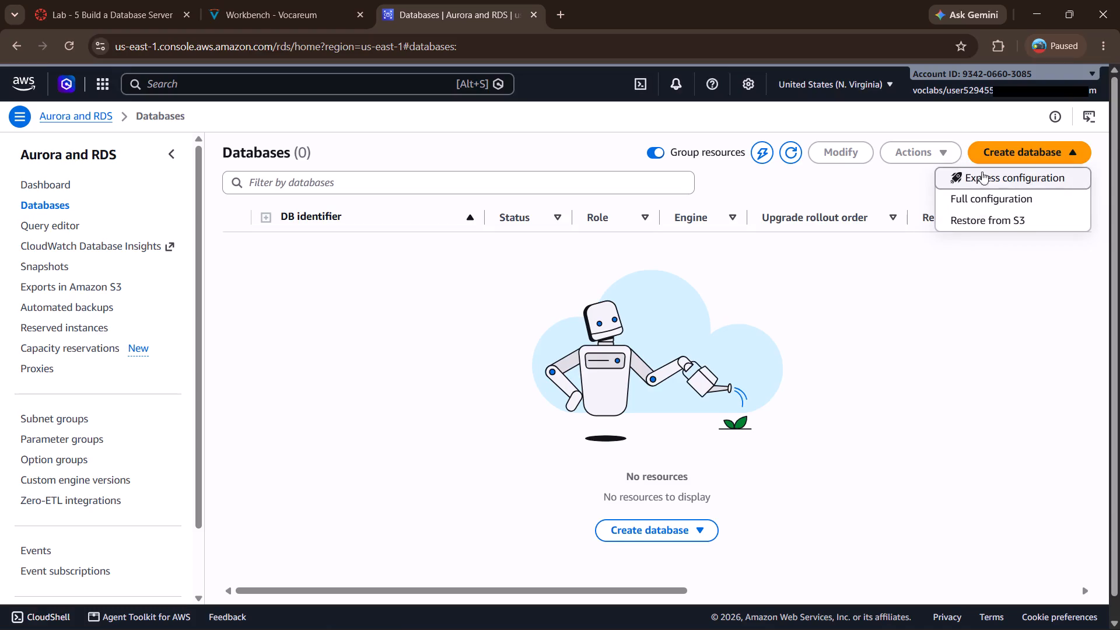
Recheck the Task 2 instructions in the lab workbench and open the Subnet groups page in Aurora and RDS.
click(236, 0)
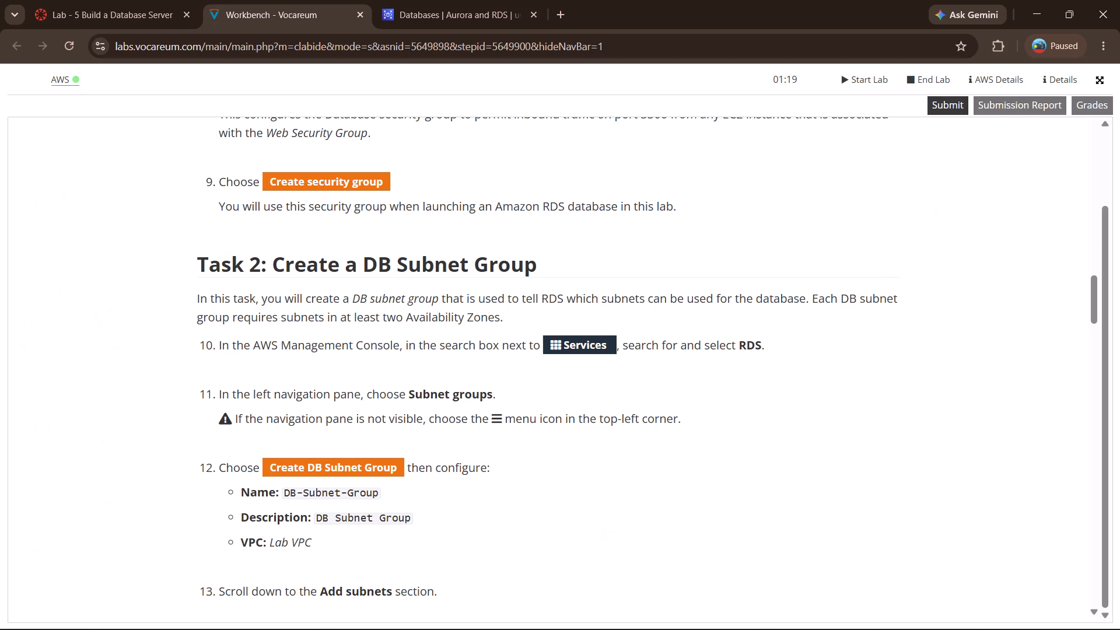
scroll(488, 434, down, 1)
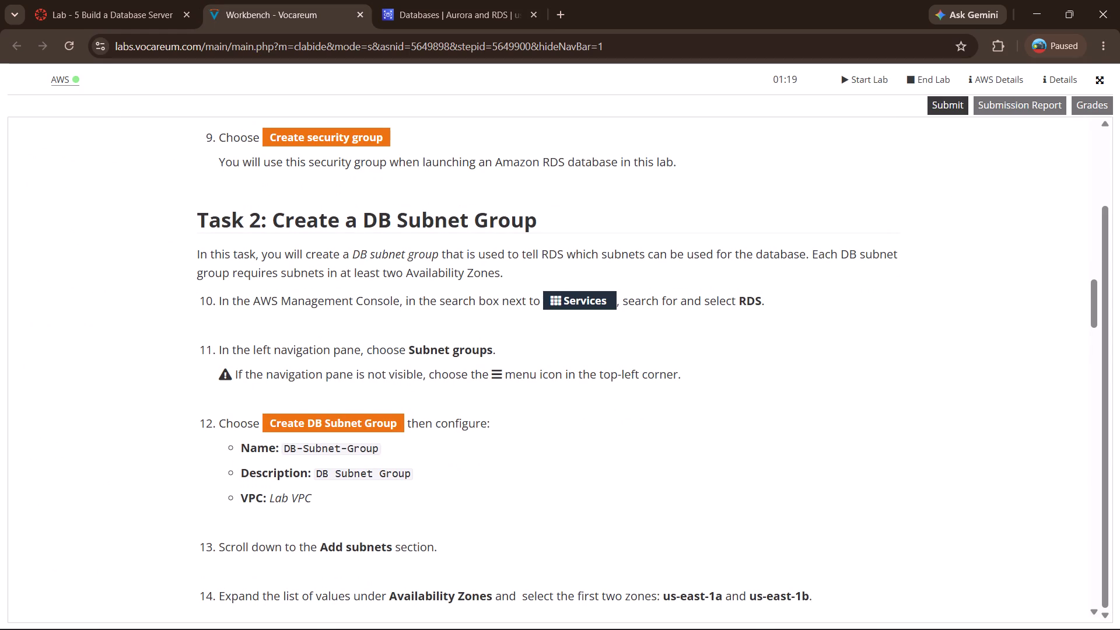
click(447, 0)
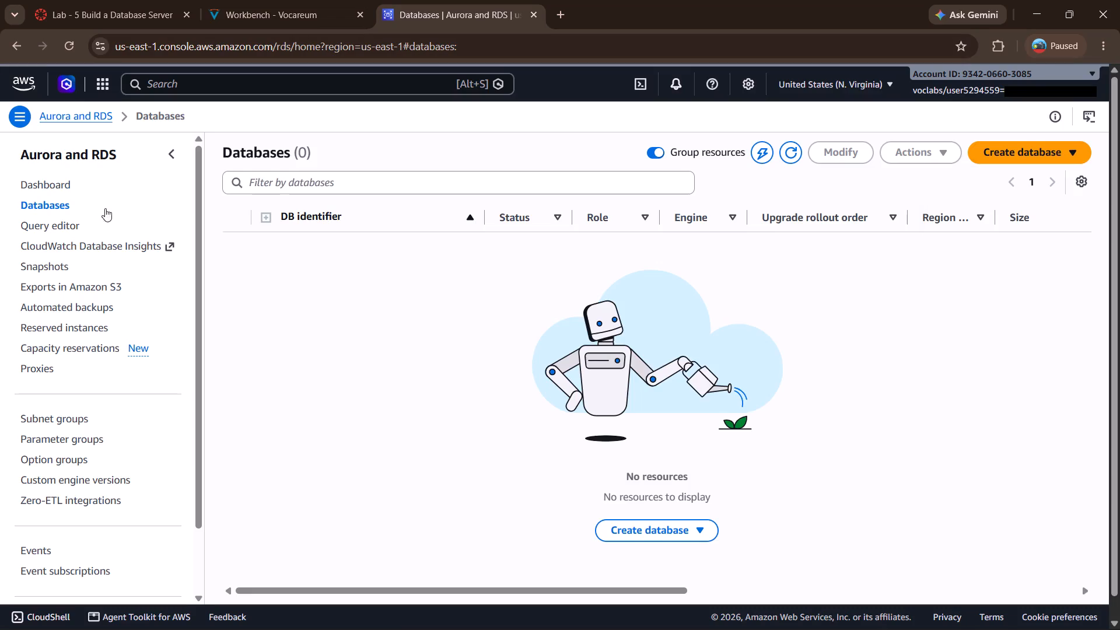
click(56, 422)
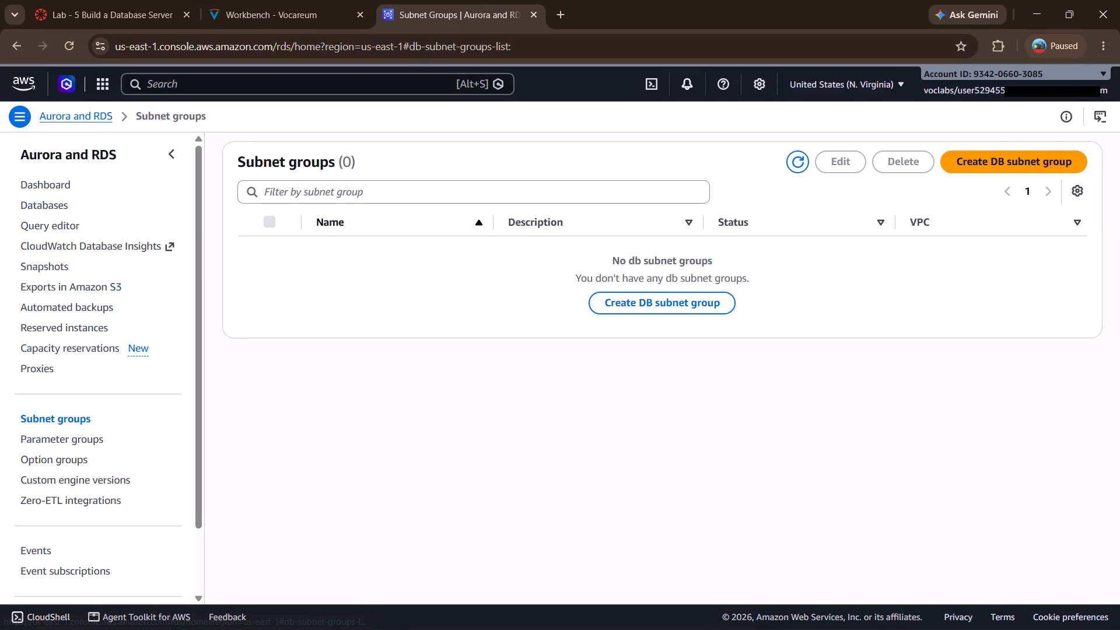
Start a new DB subnet group and name it DB-Subnet-Group, copying the name from the lab instructions.
click(307, 0)
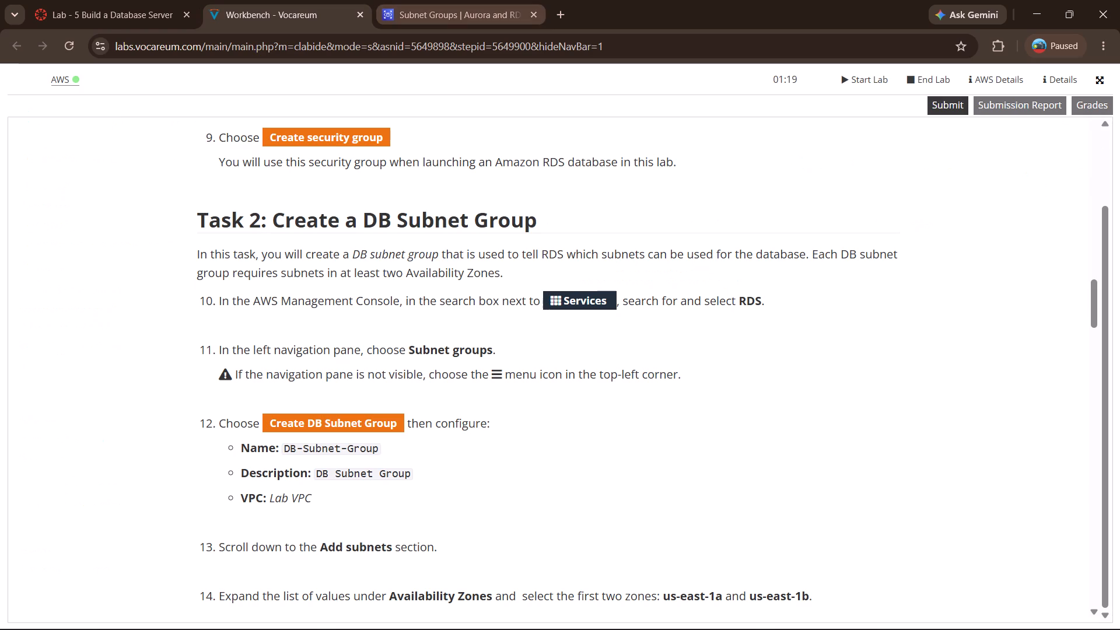
click(494, 0)
click(1055, 158)
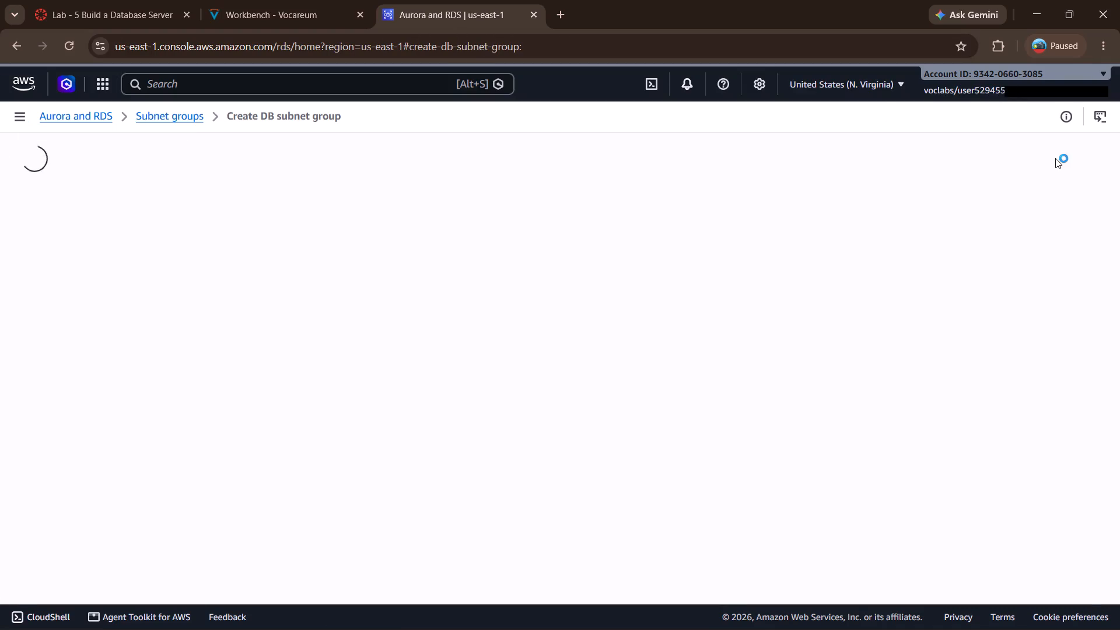
click(479, 271)
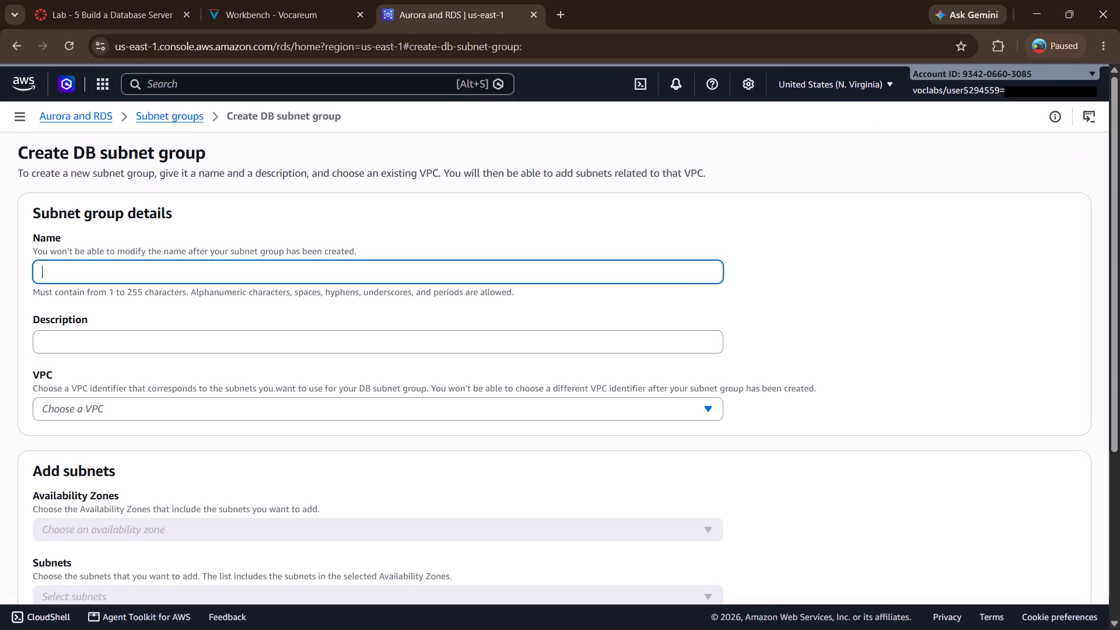
click(219, 2)
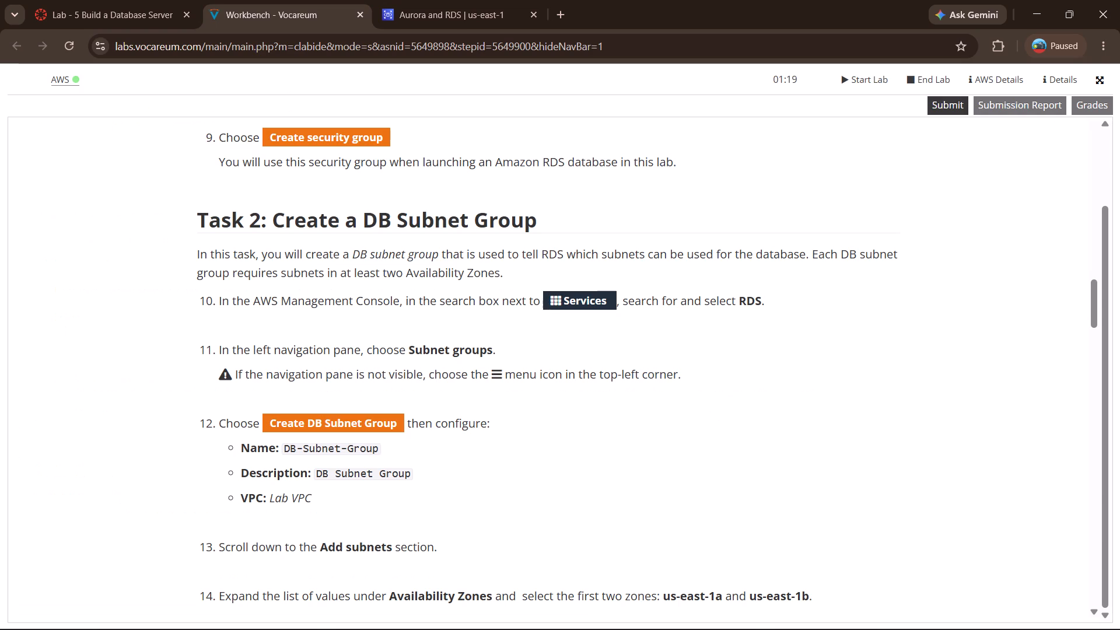
drag(284, 444, 419, 447)
key(ctrl+c)
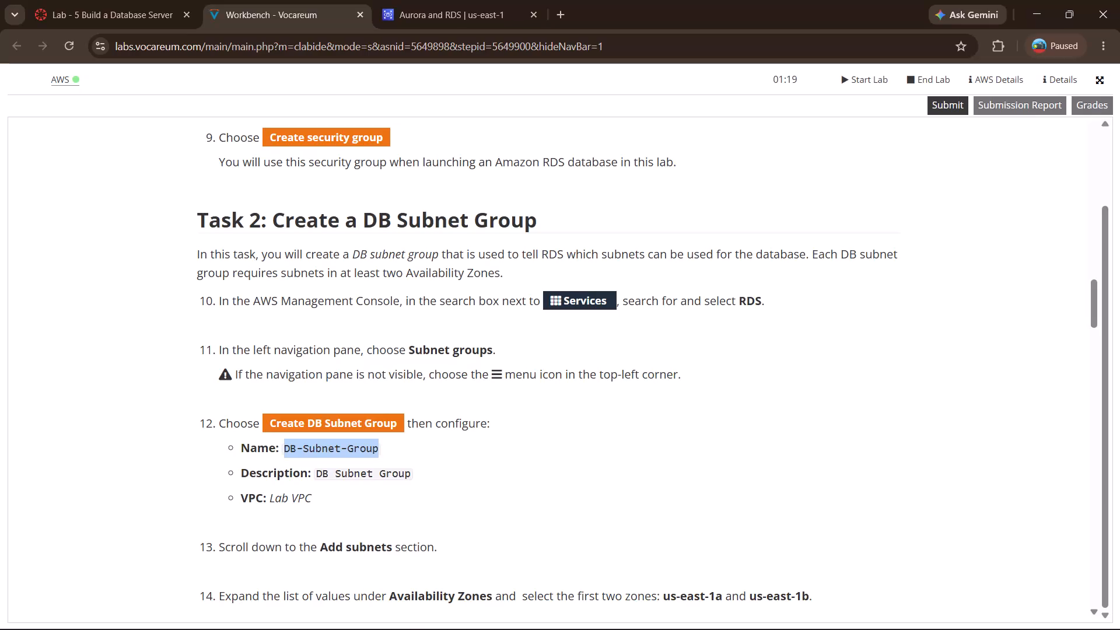
click(411, 14)
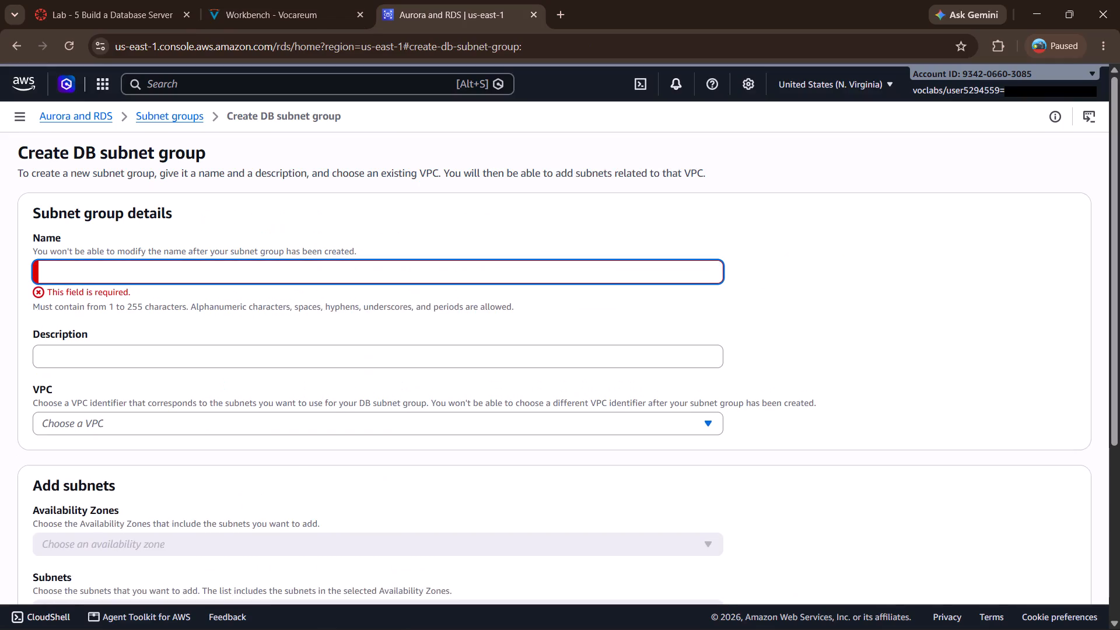
click(290, 275)
key(ctrl+v)
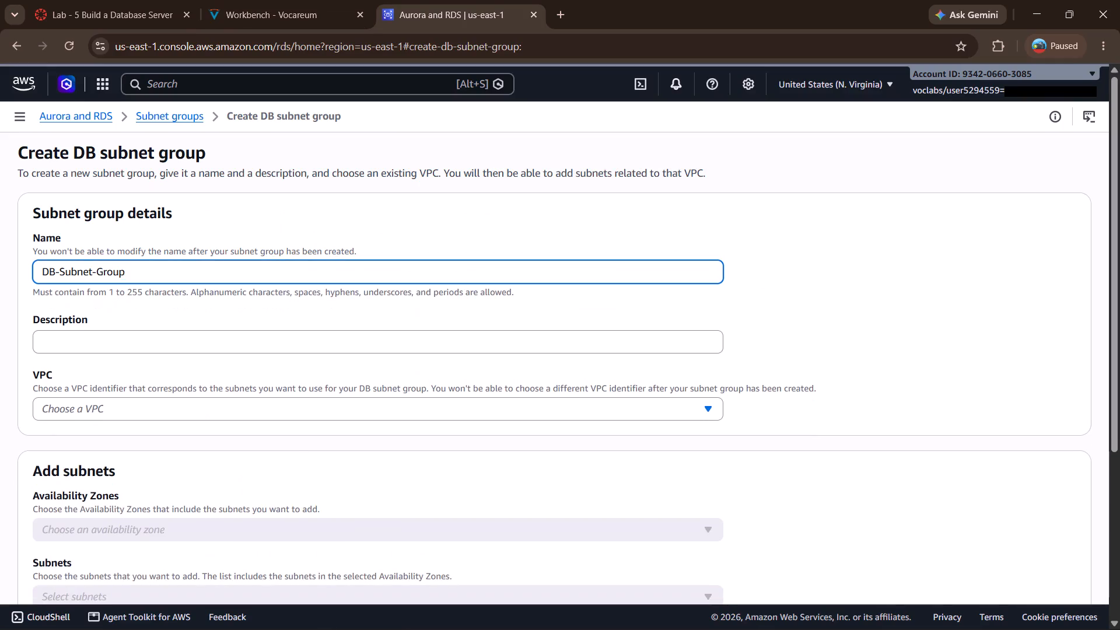
Set the subnet group's description to DB Subnet Group, copied from the lab instructions, and choose Lab VPC as its VPC.
click(257, 347)
click(257, 1)
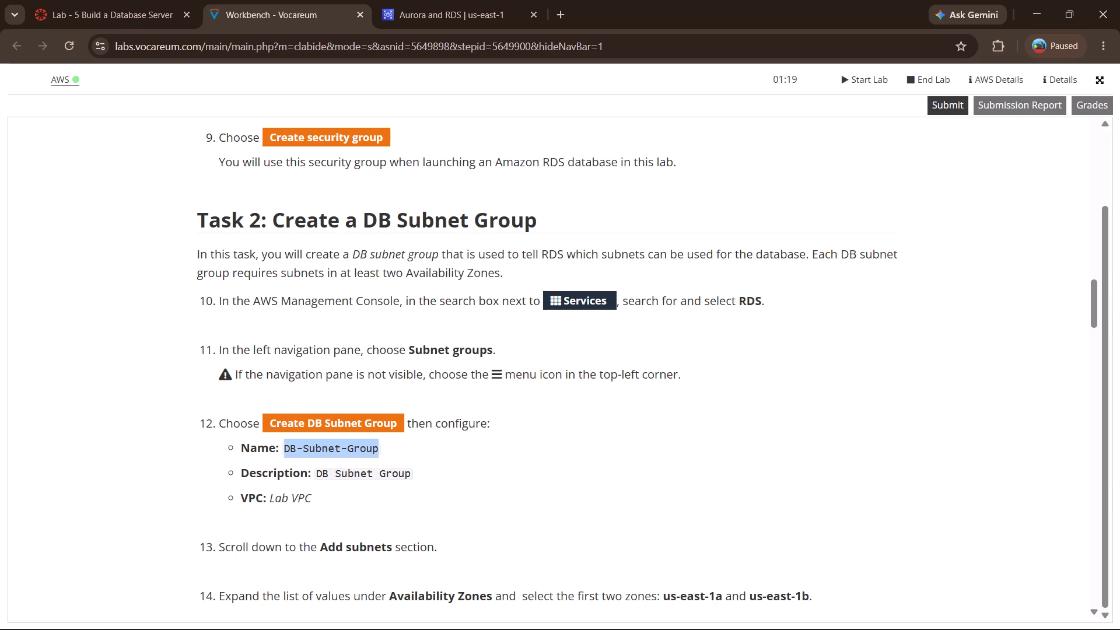
drag(317, 475, 474, 480)
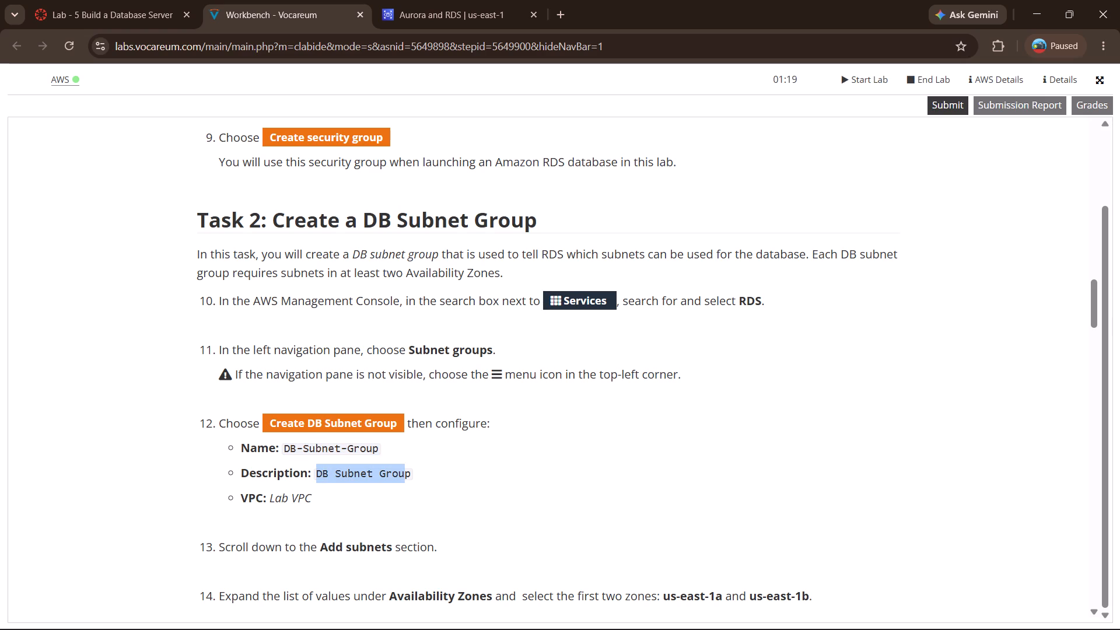
key(ctrl+c)
click(453, 0)
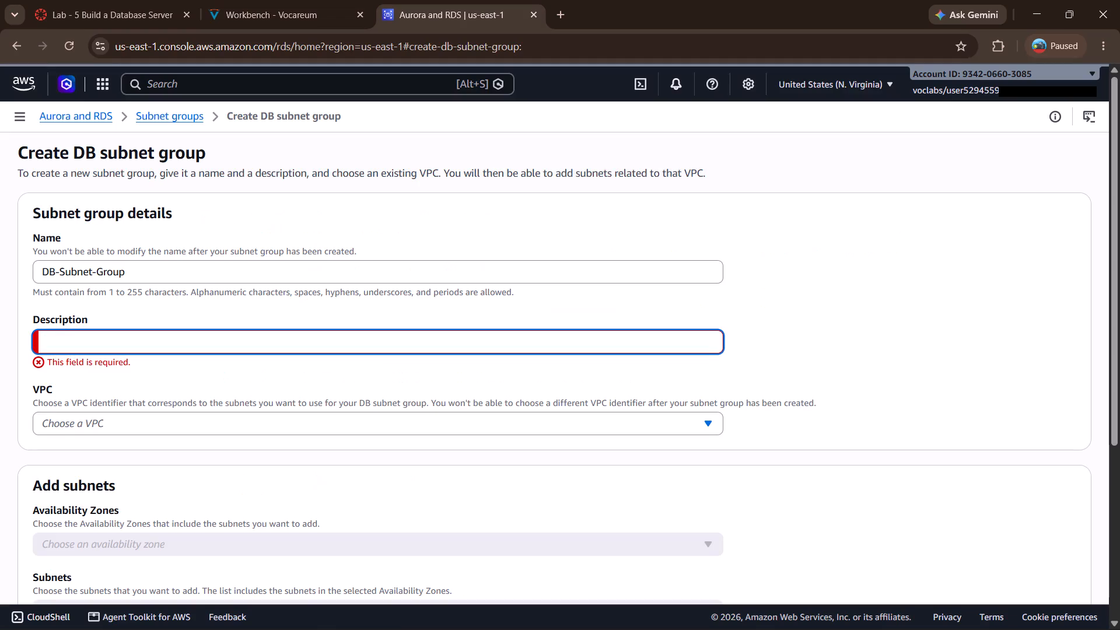
click(359, 339)
key(ctrl+v)
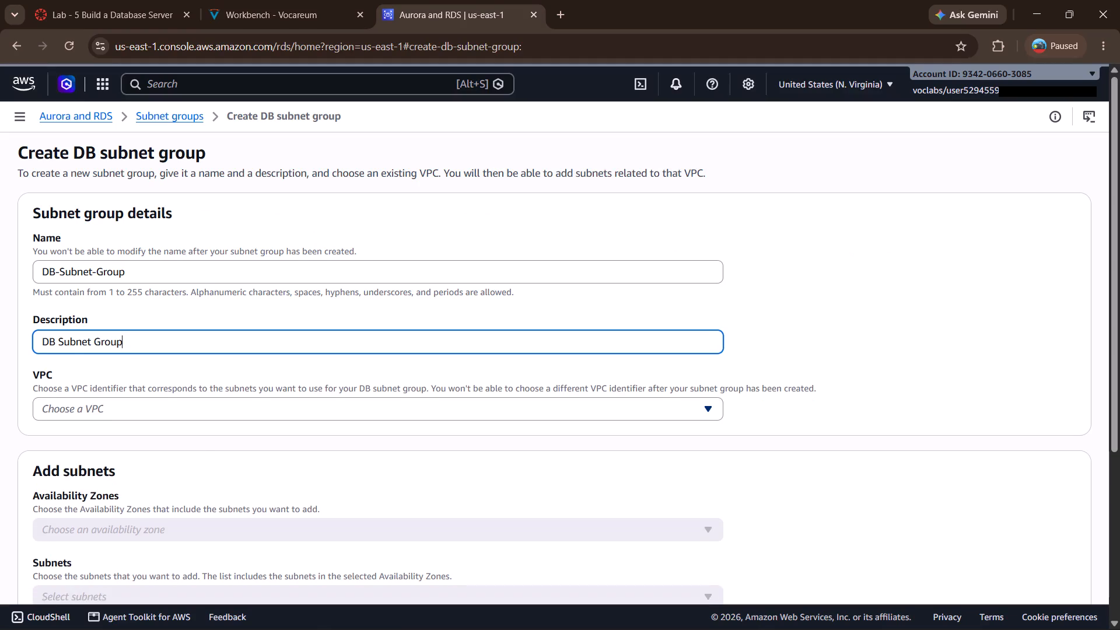
click(323, 407)
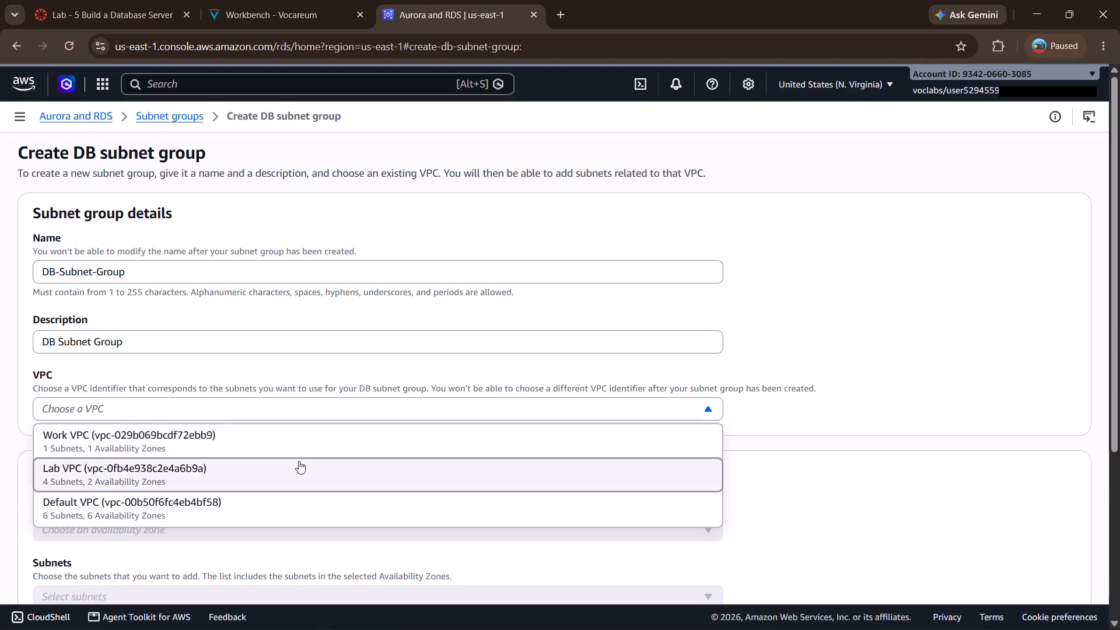
double_click(299, 461)
Check the lab instructions and select the availability zones us-east-1a and us-east-1b for the subnet group.
scroll(299, 461, down, 1)
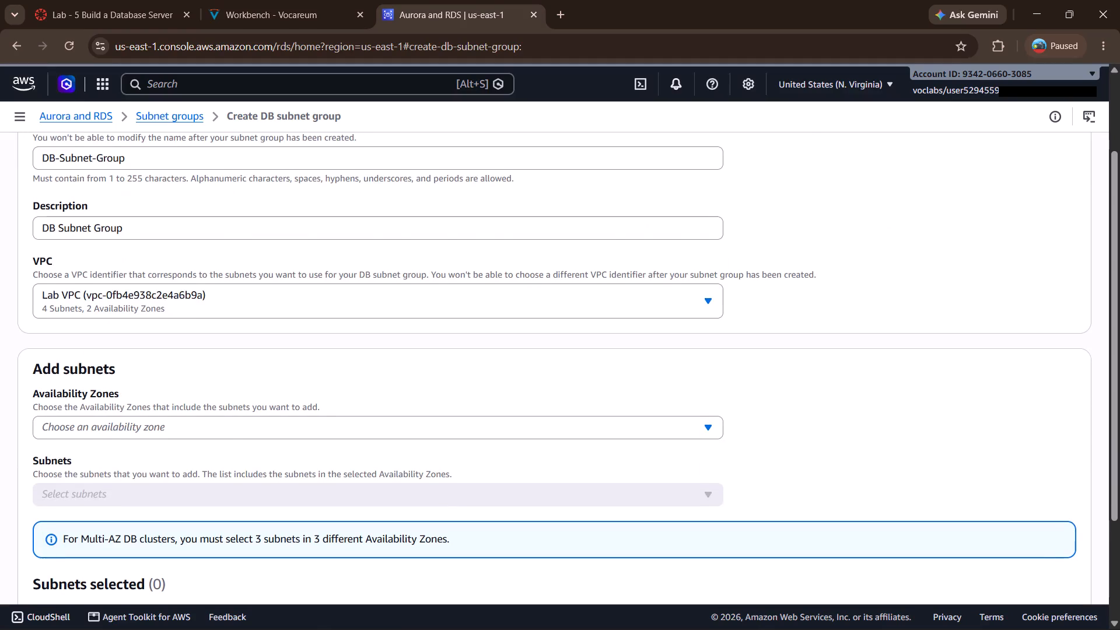
click(348, 407)
click(342, 418)
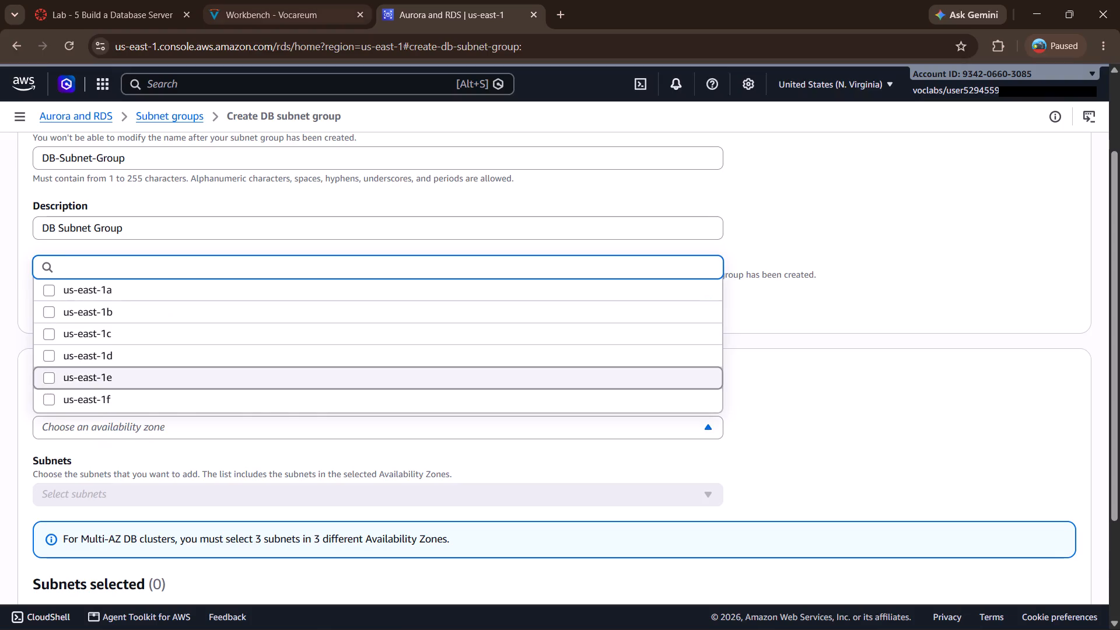
click(273, 0)
scroll(366, 363, down, 2)
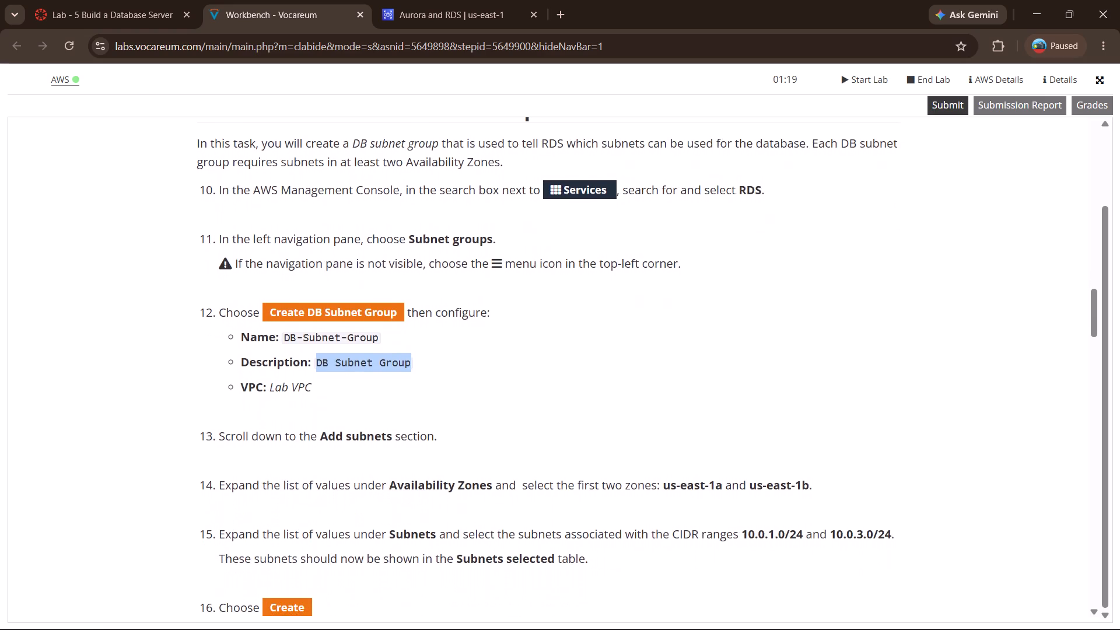
scroll(366, 363, down, 1)
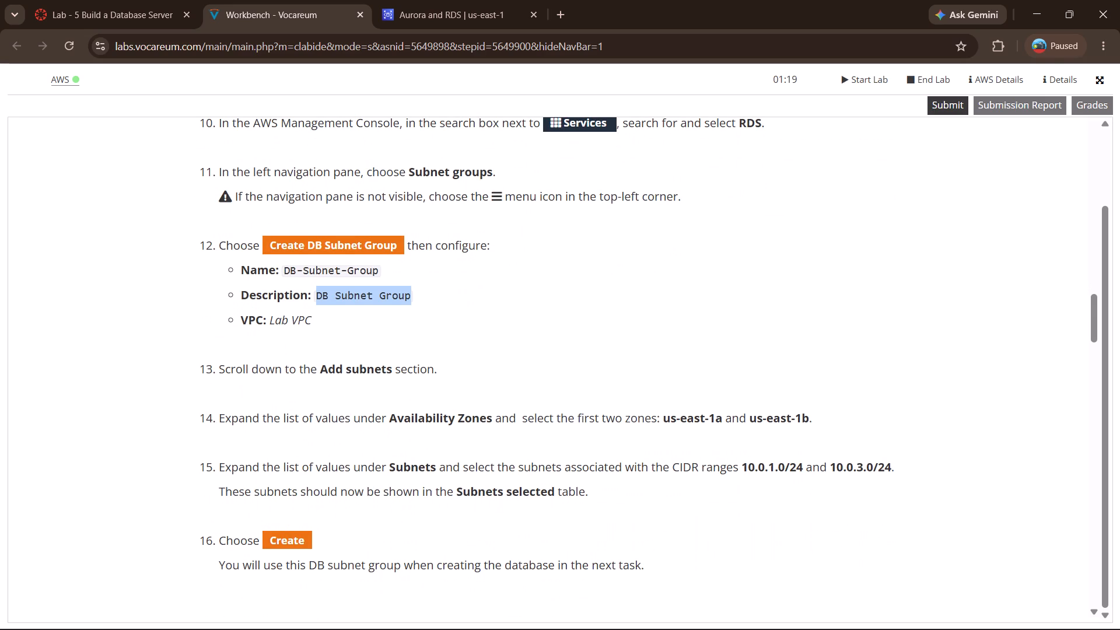
click(455, 0)
click(390, 415)
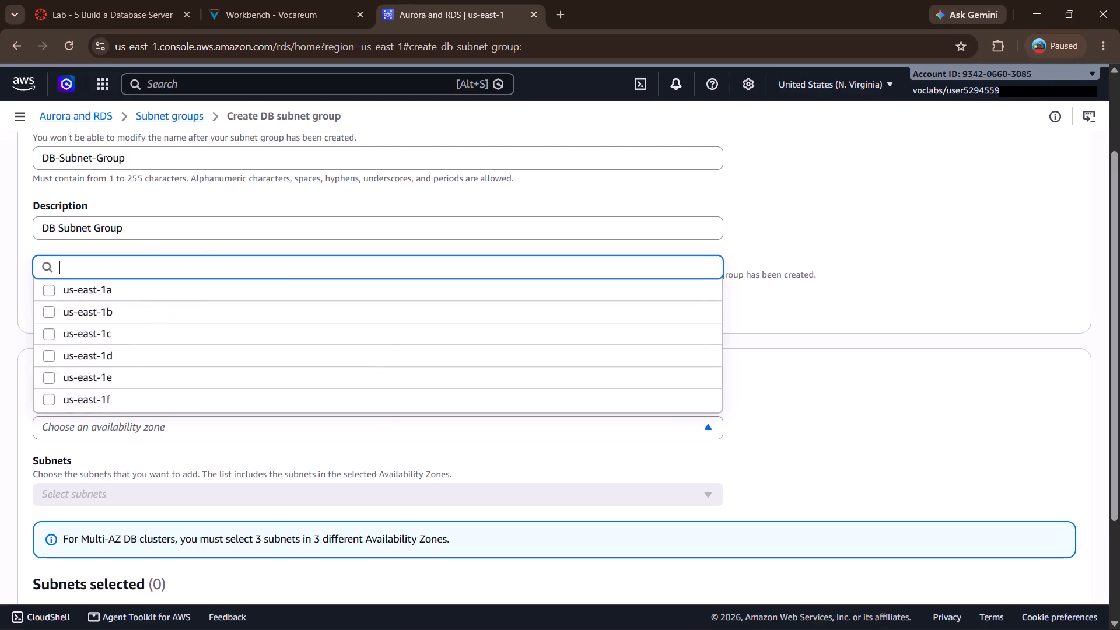
click(327, 293)
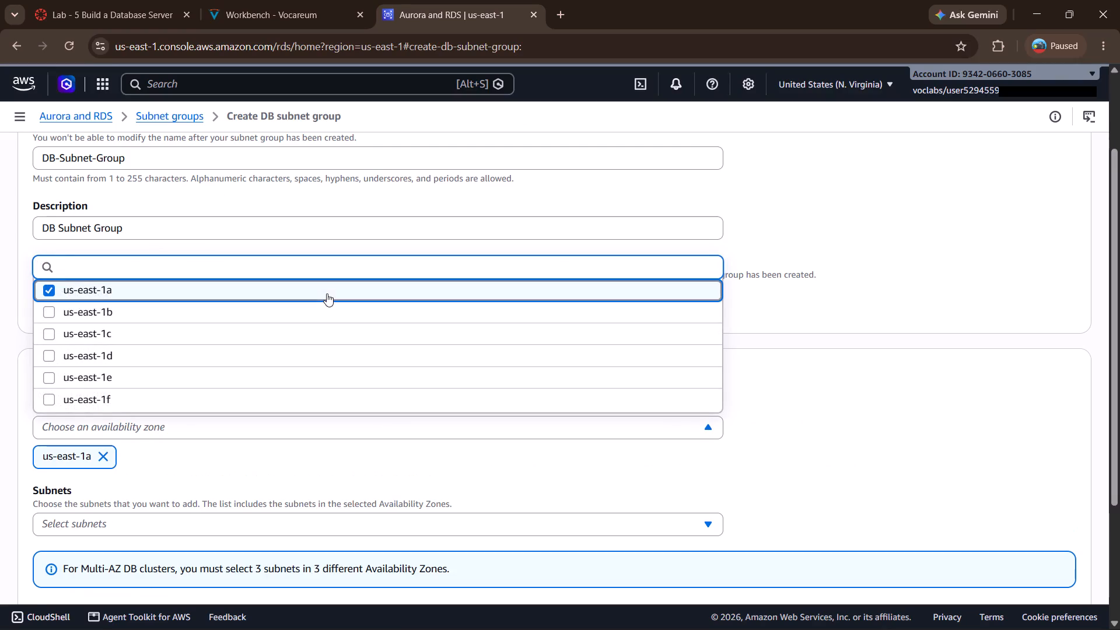
click(349, 316)
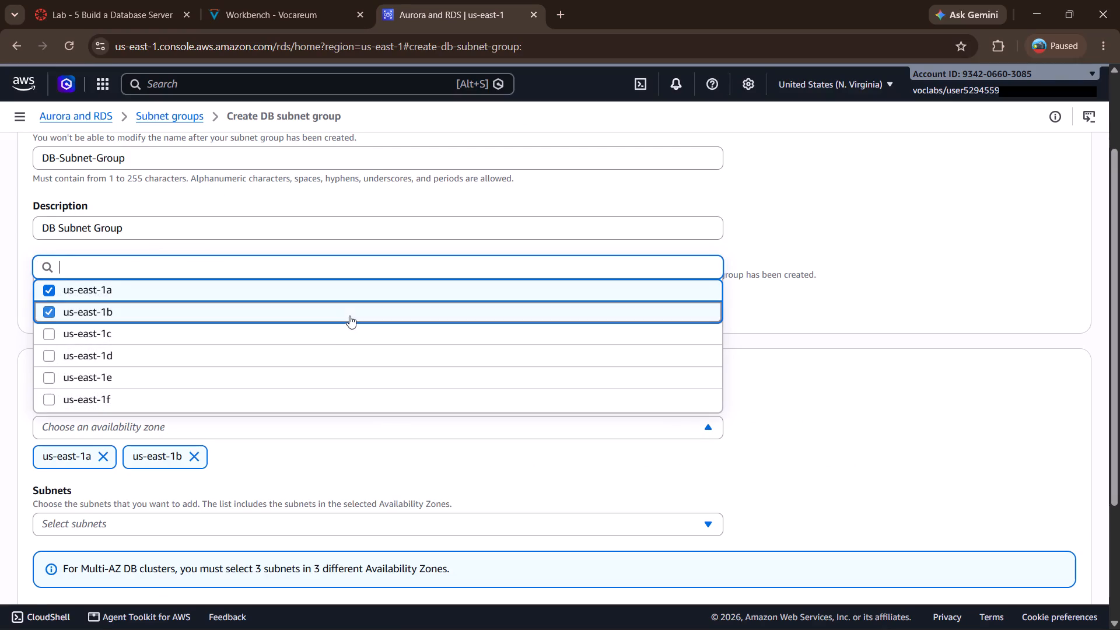
click(379, 470)
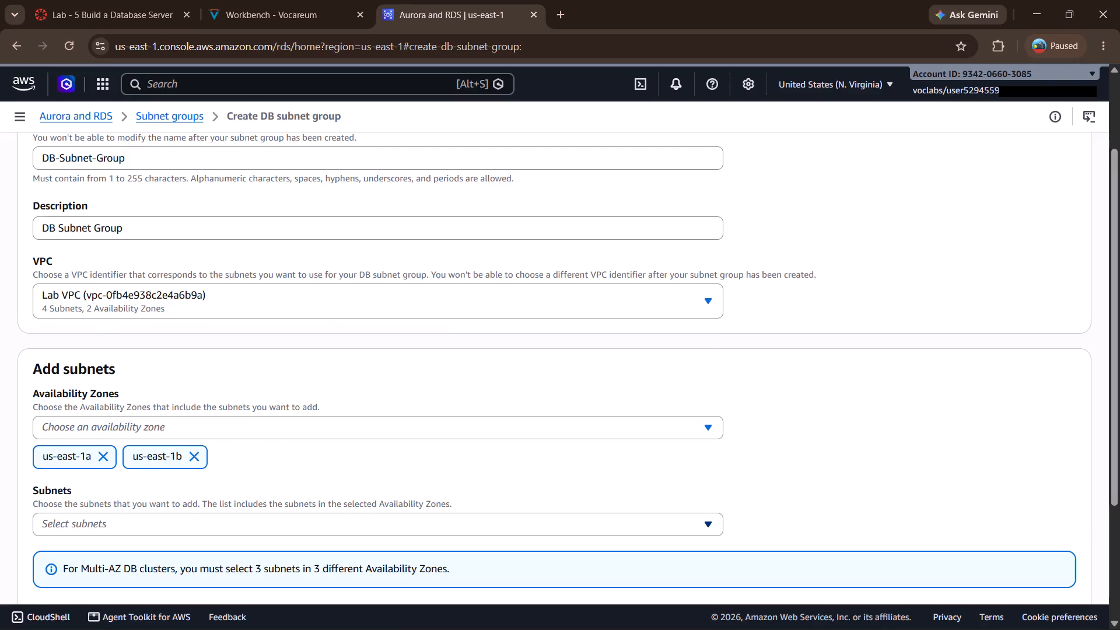
Recheck the required CIDR ranges, add Private Subnet 1 (10.0.1.0/24) and Private Subnet 2 (10.0.3.0/24), and create the DB subnet group.
click(415, 515)
scroll(415, 515, down, 1)
click(327, 0)
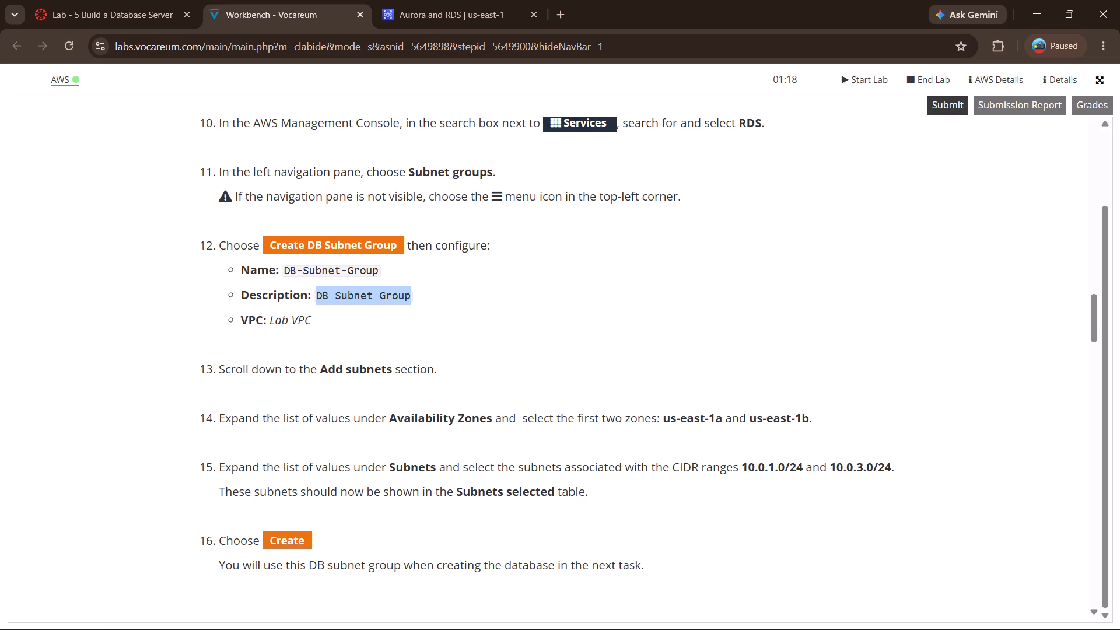
click(436, 13)
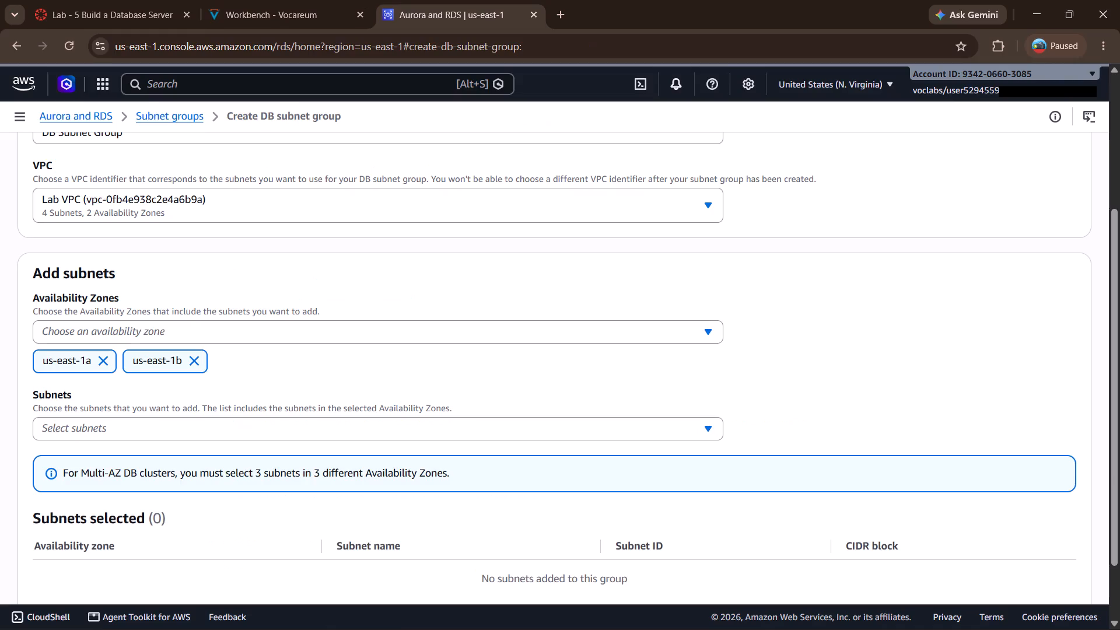
click(379, 434)
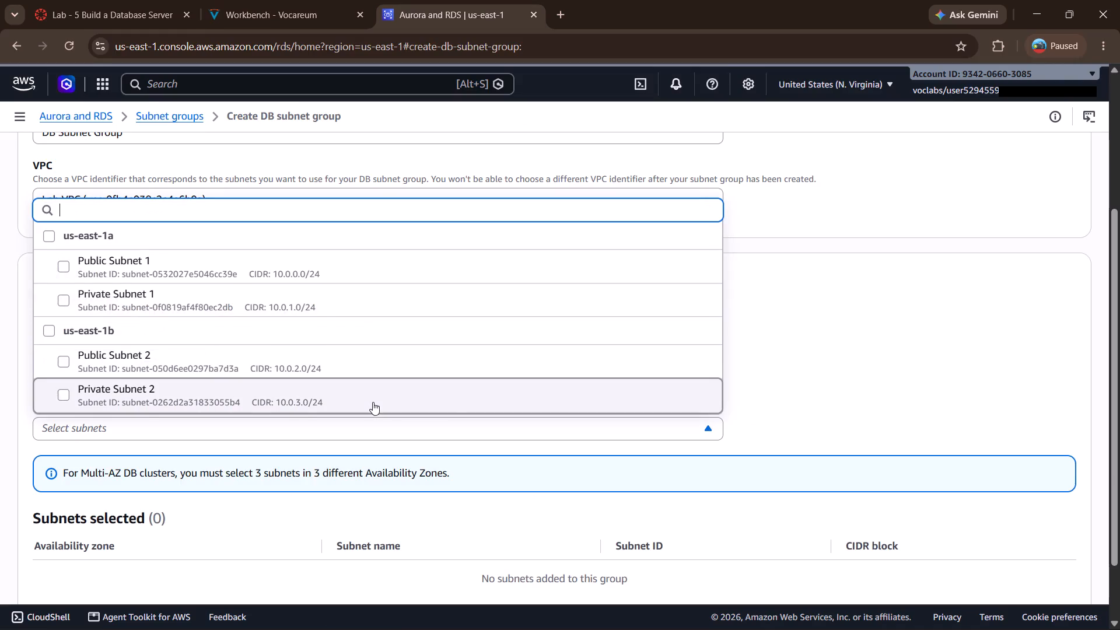
click(364, 304)
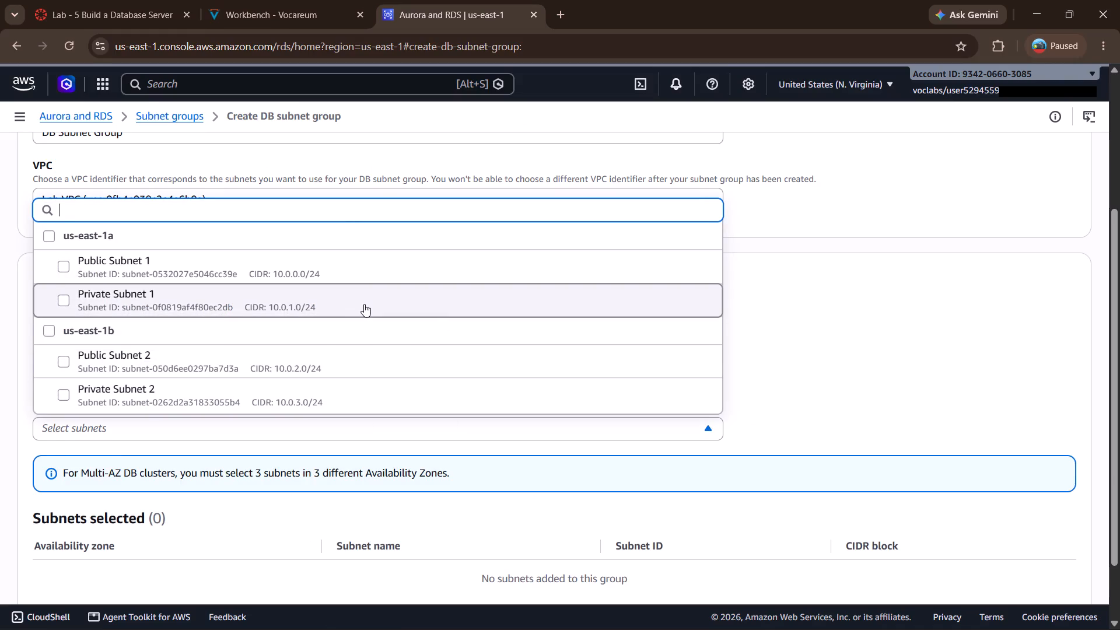
click(371, 387)
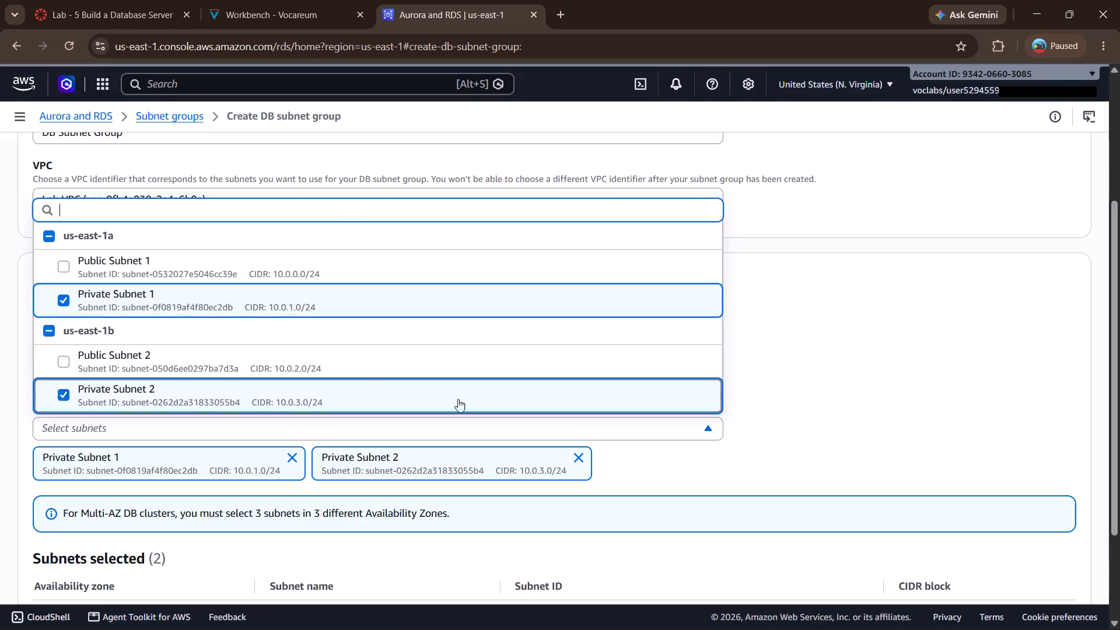
click(706, 452)
scroll(706, 452, down, 2)
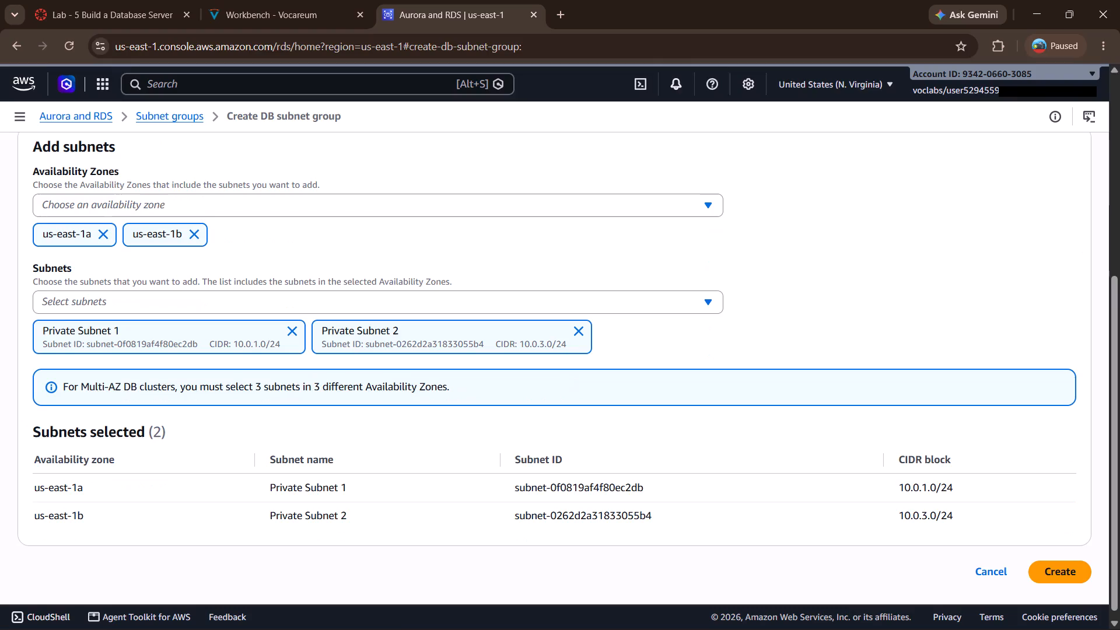
click(1064, 559)
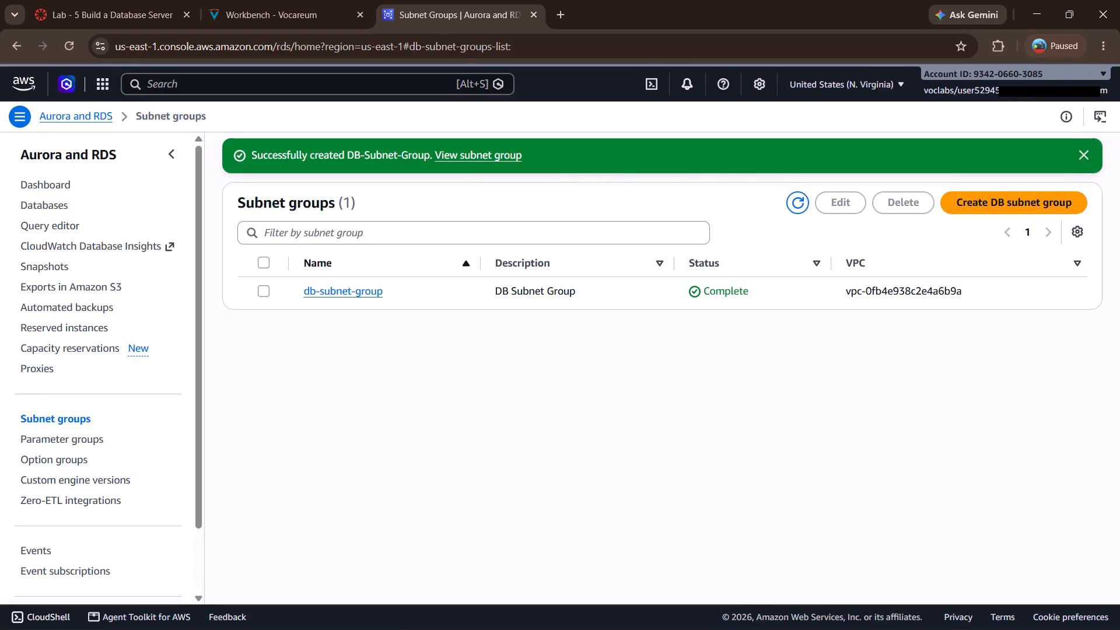
Read the opening of the lab's Task 3 instructions and open the Databases page in Aurora and RDS.
click(249, 0)
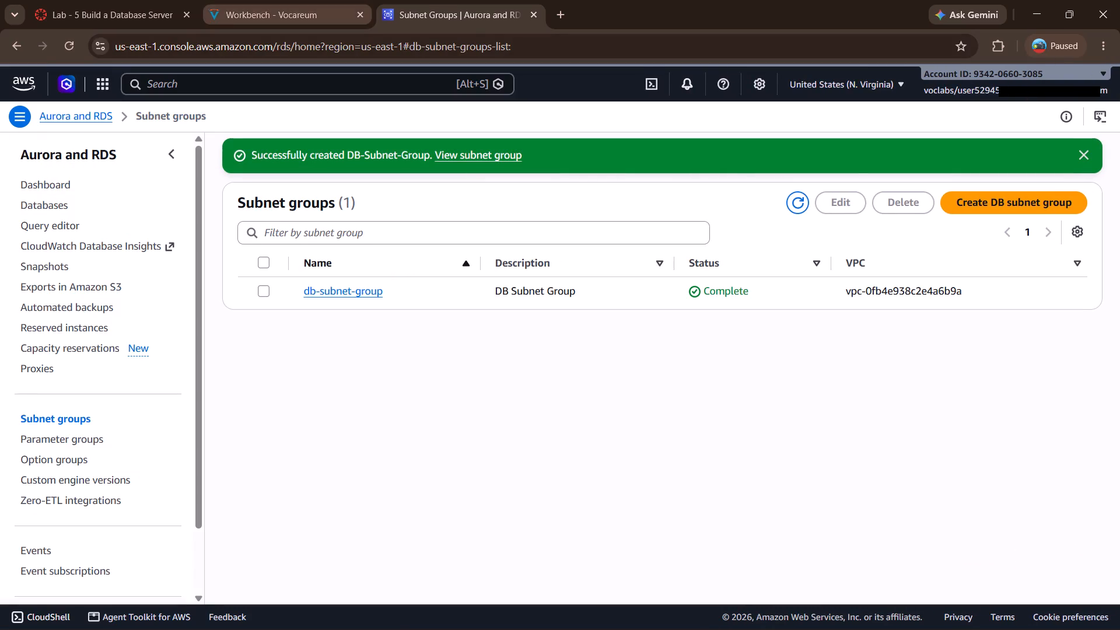
scroll(495, 387, down, 4)
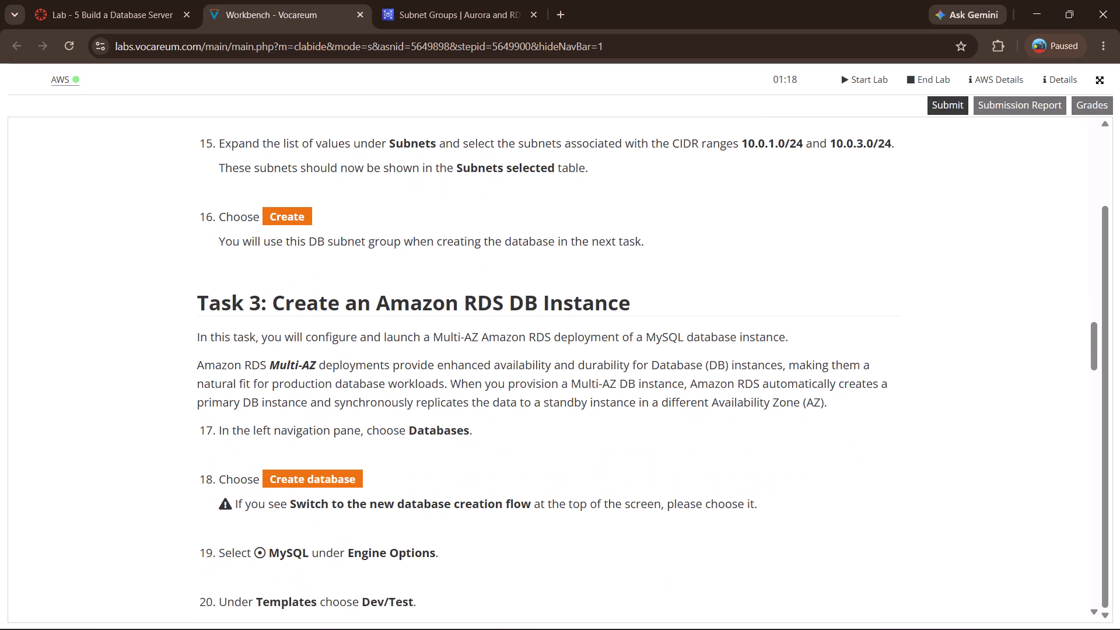
scroll(495, 387, down, 1)
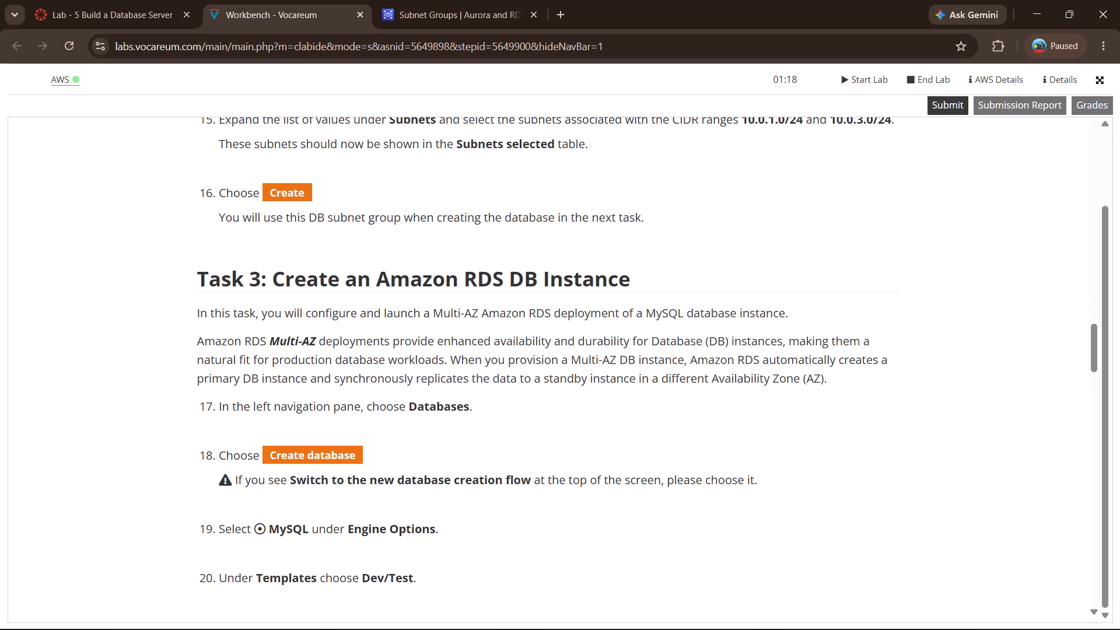
scroll(577, 240, down, 1)
click(452, 0)
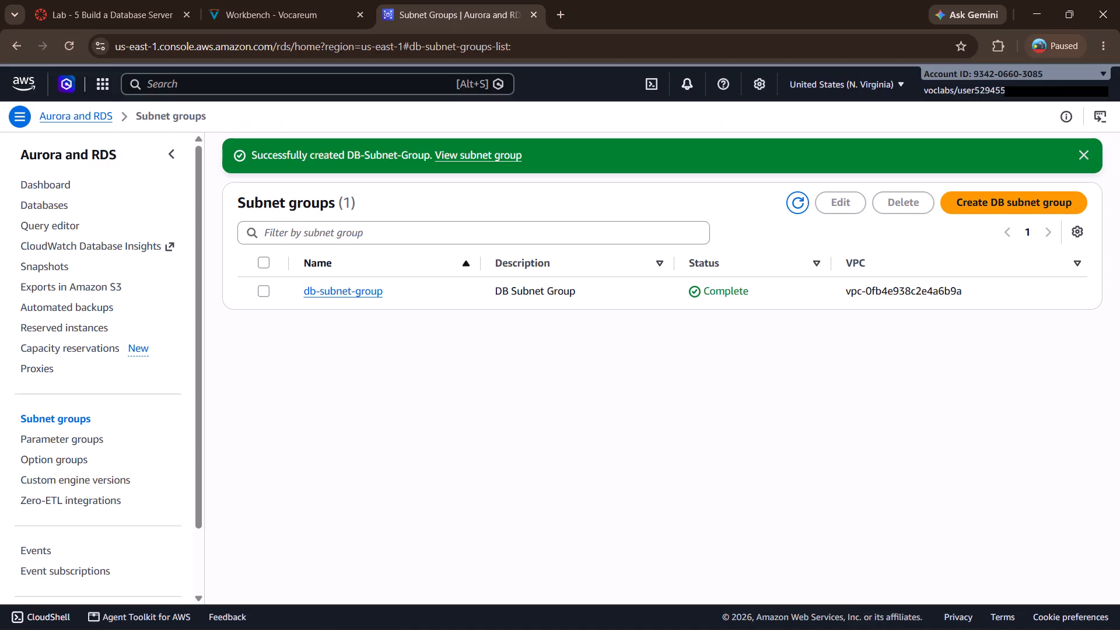
click(45, 200)
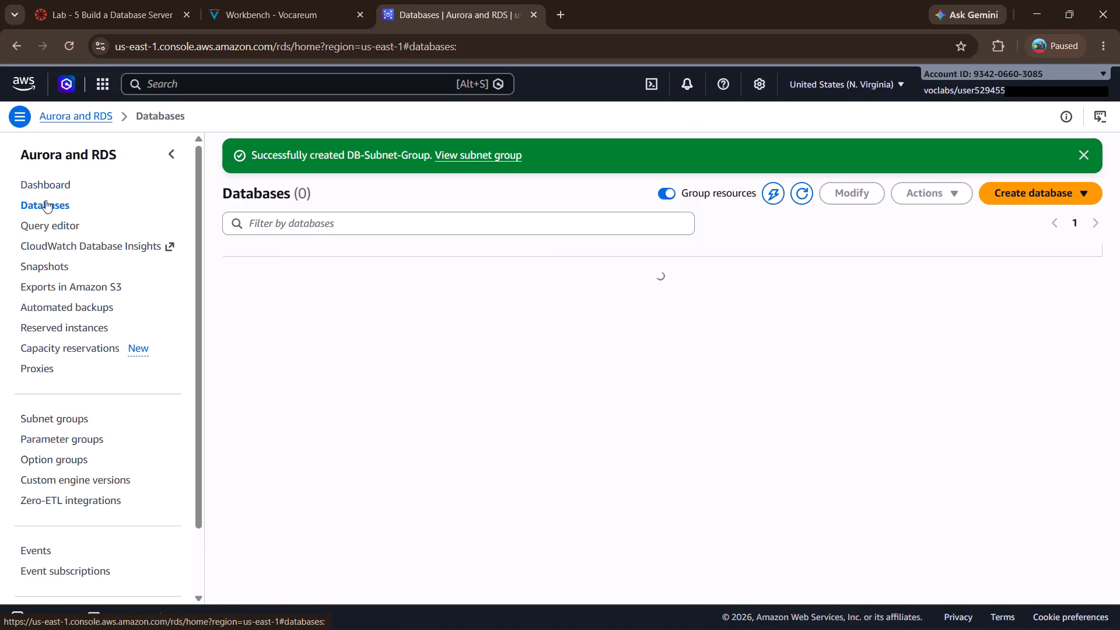
Recheck the Task 3 instructions and start creating a database with Full configuration.
click(1012, 191)
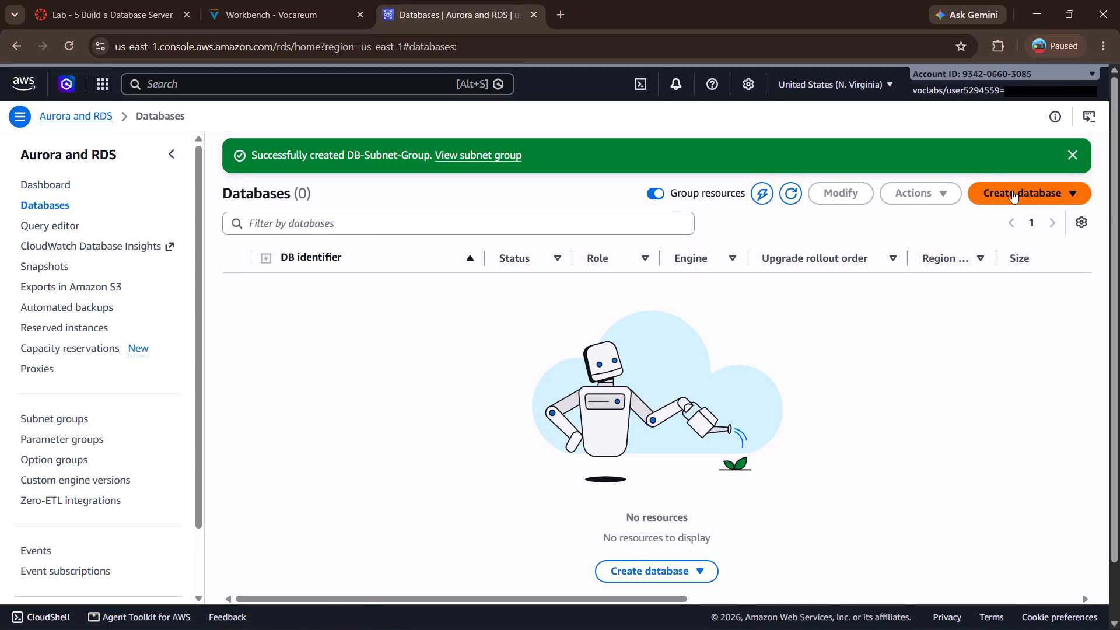
click(238, 0)
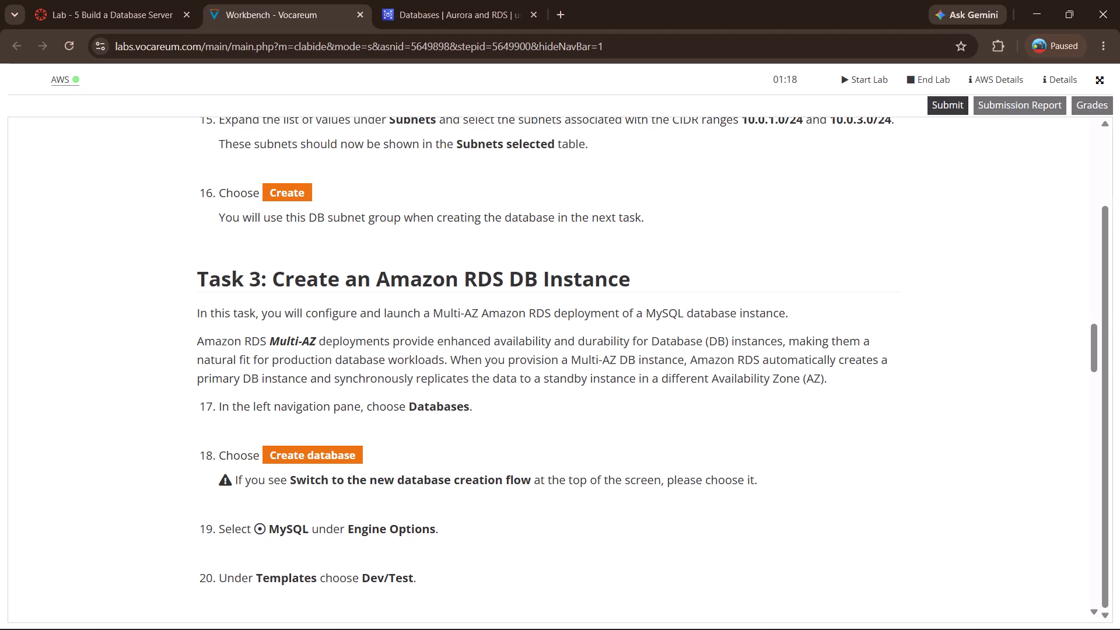
scroll(446, 505, down, 1)
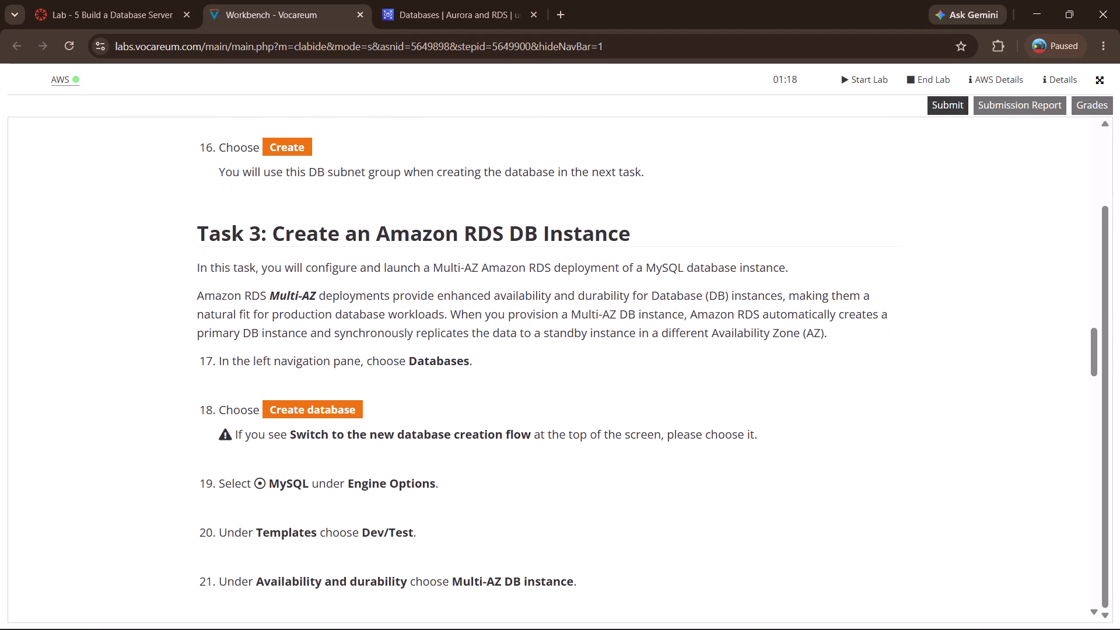
scroll(446, 505, down, 1)
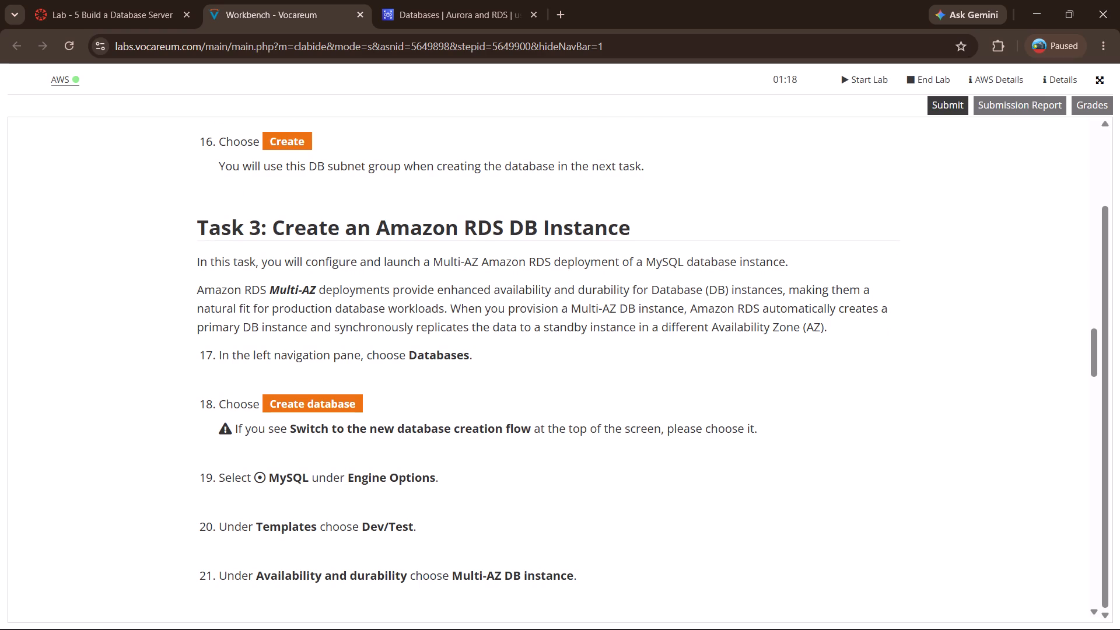
click(494, 1)
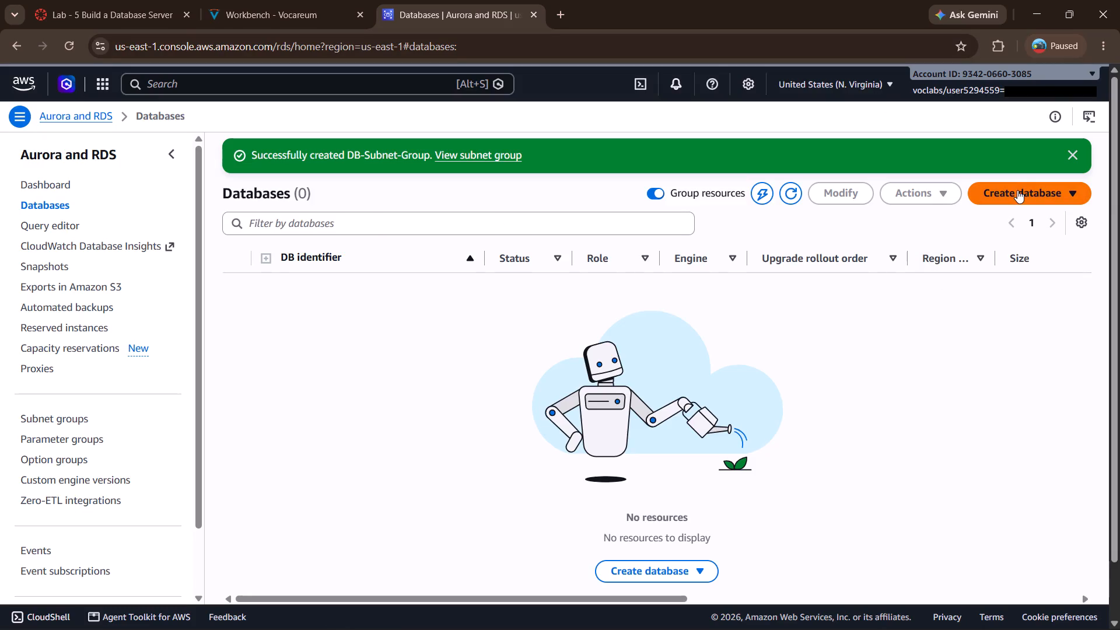
click(1017, 190)
click(996, 235)
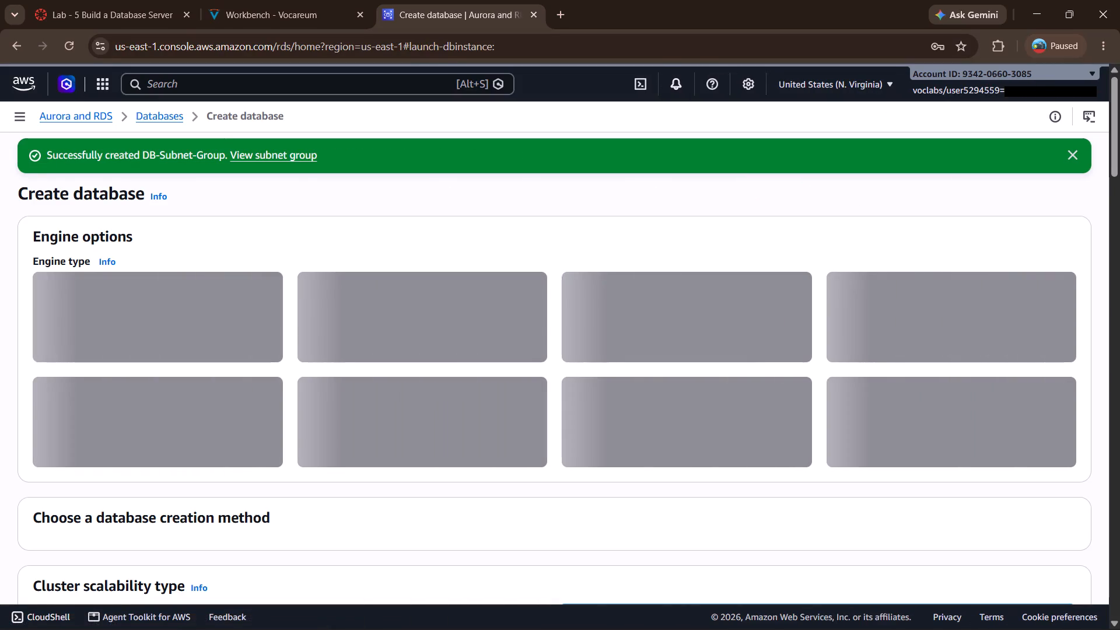
Choose MySQL as the engine type and dismiss the feedback form.
click(702, 315)
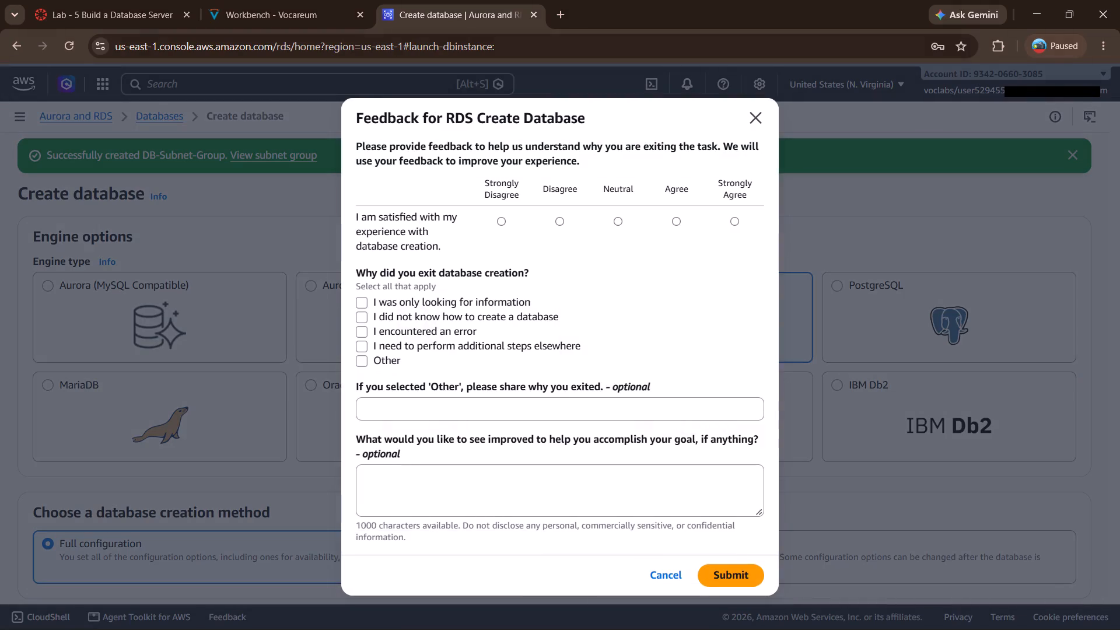
click(752, 118)
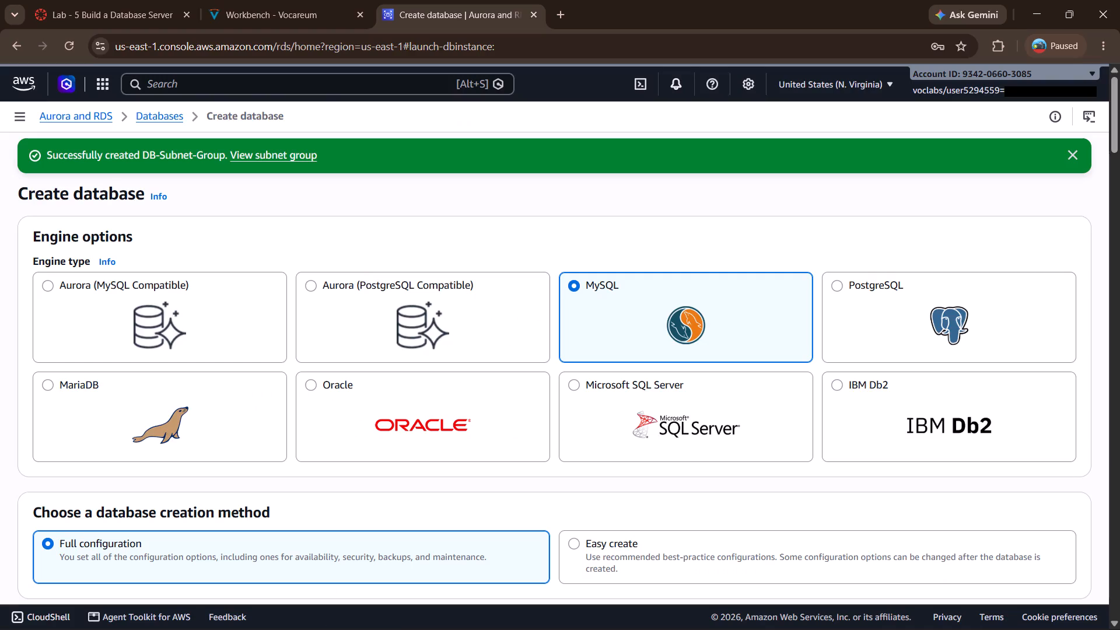
Glance at the Task 3 instructions, then submit the MySQL database creation, leaving the remaining settings at their defaults.
click(262, 0)
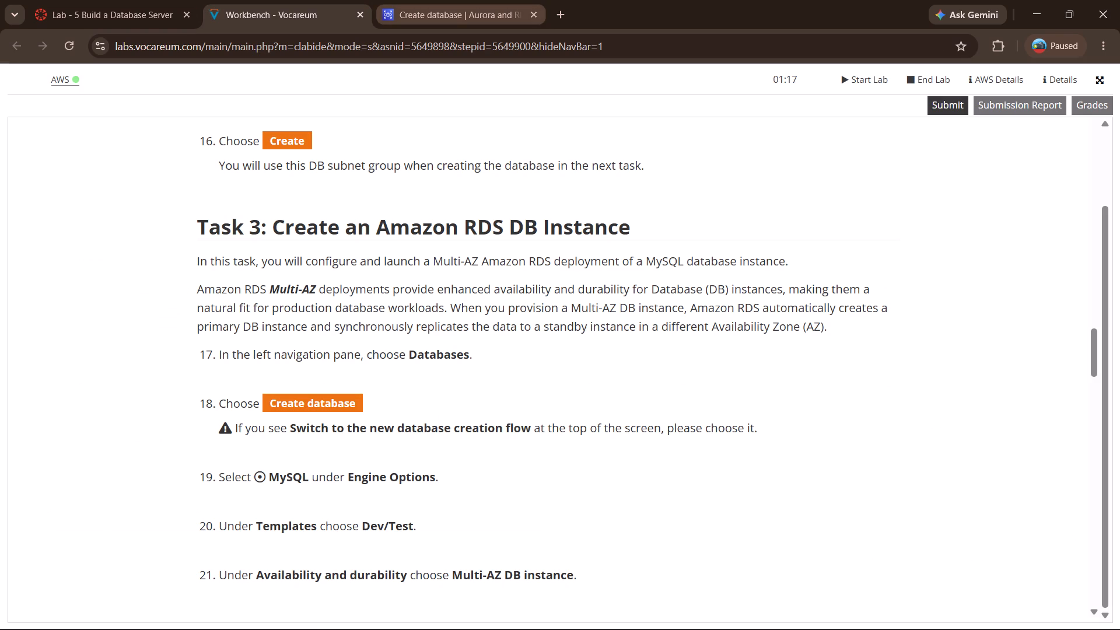
click(499, 0)
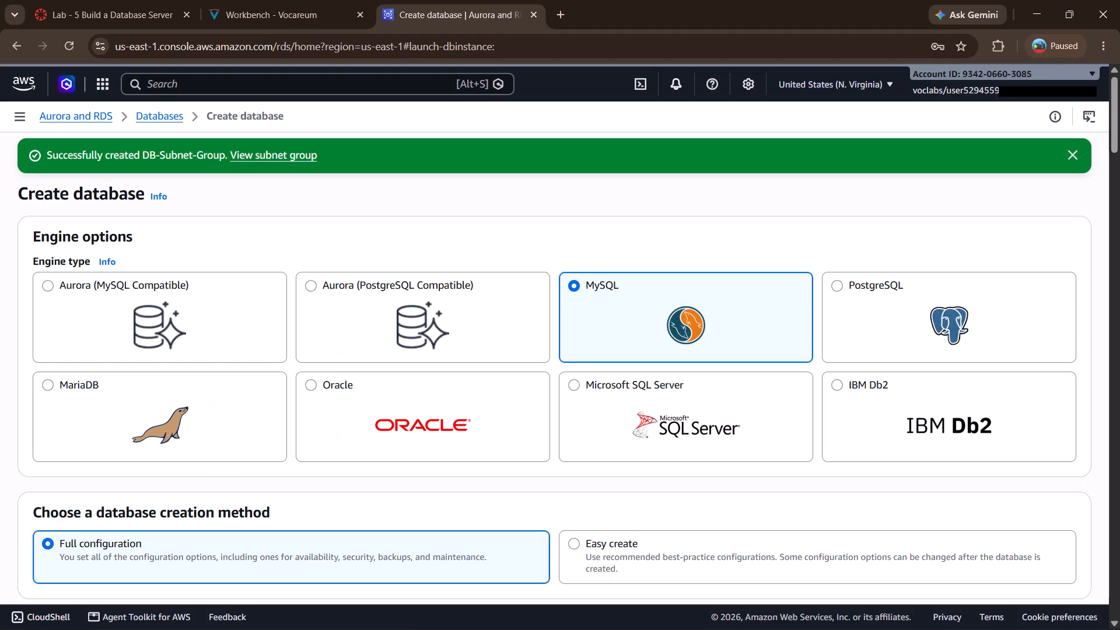
scroll(665, 413, down, 2)
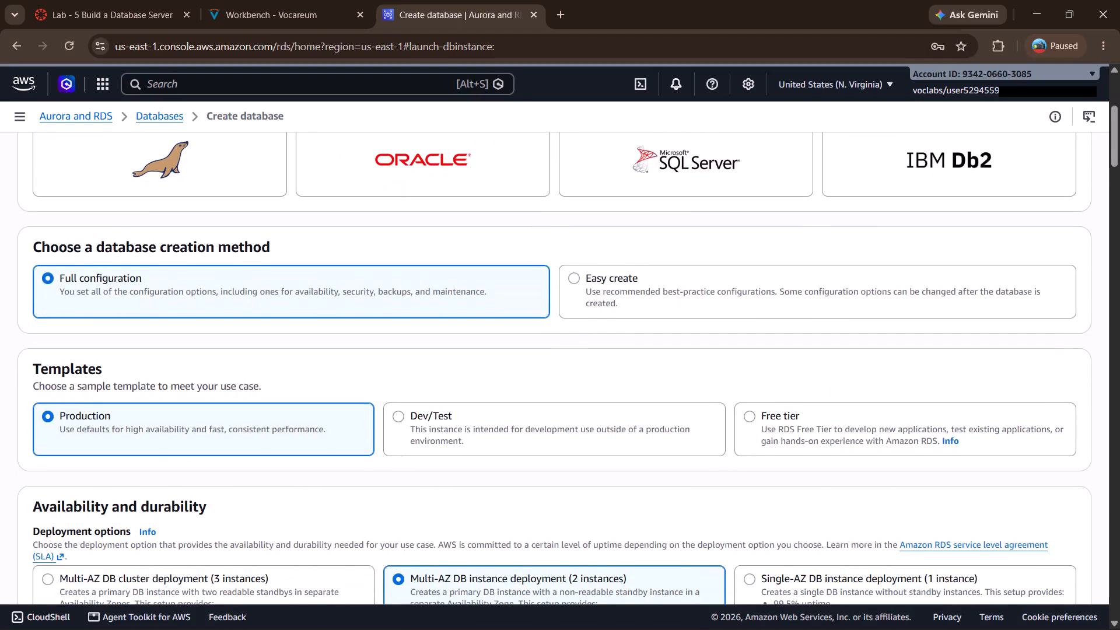
scroll(665, 413, down, 3)
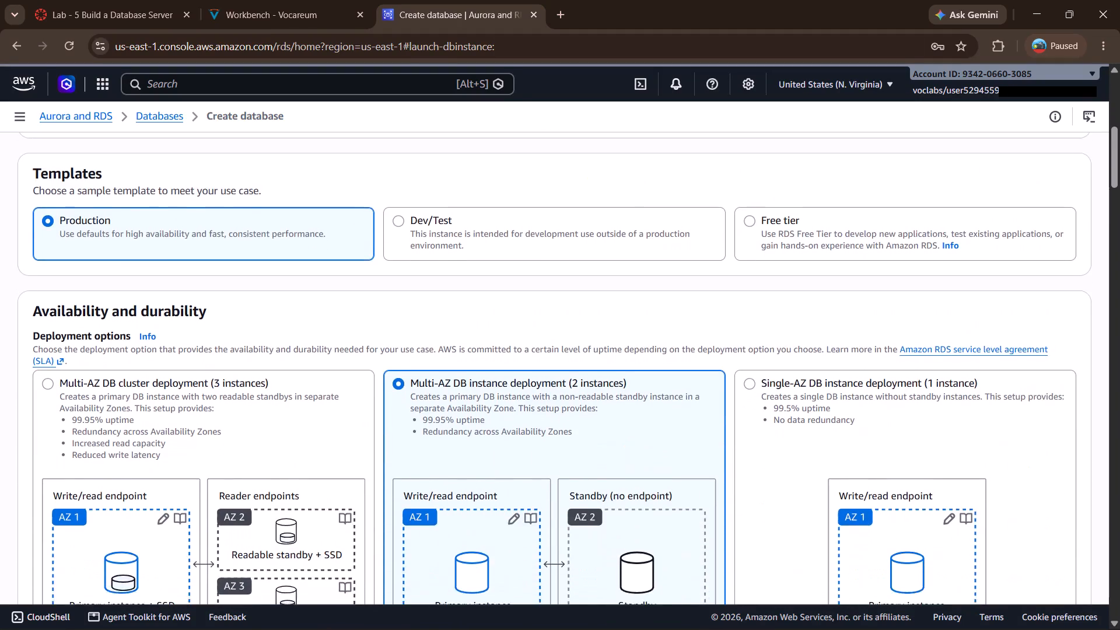
scroll(665, 413, down, 6)
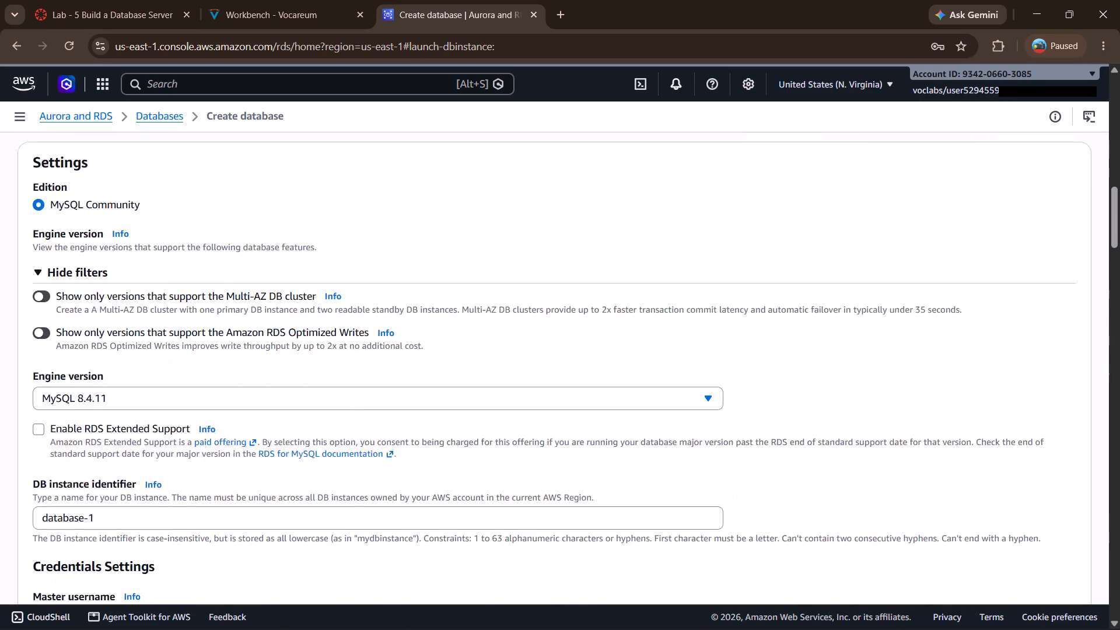
scroll(665, 413, down, 6)
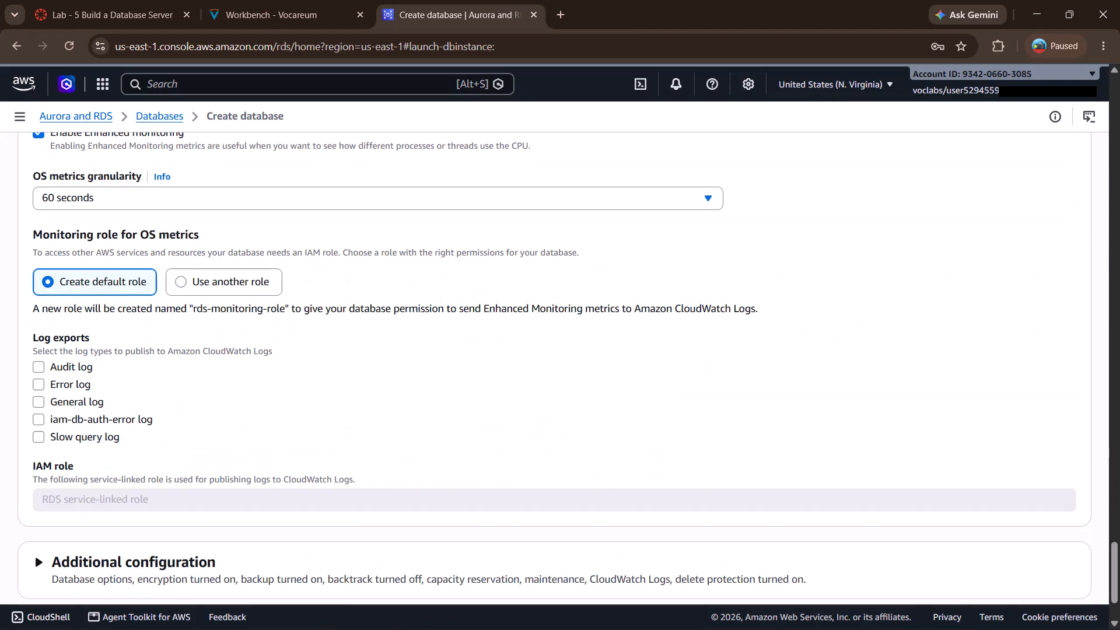
click(1027, 568)
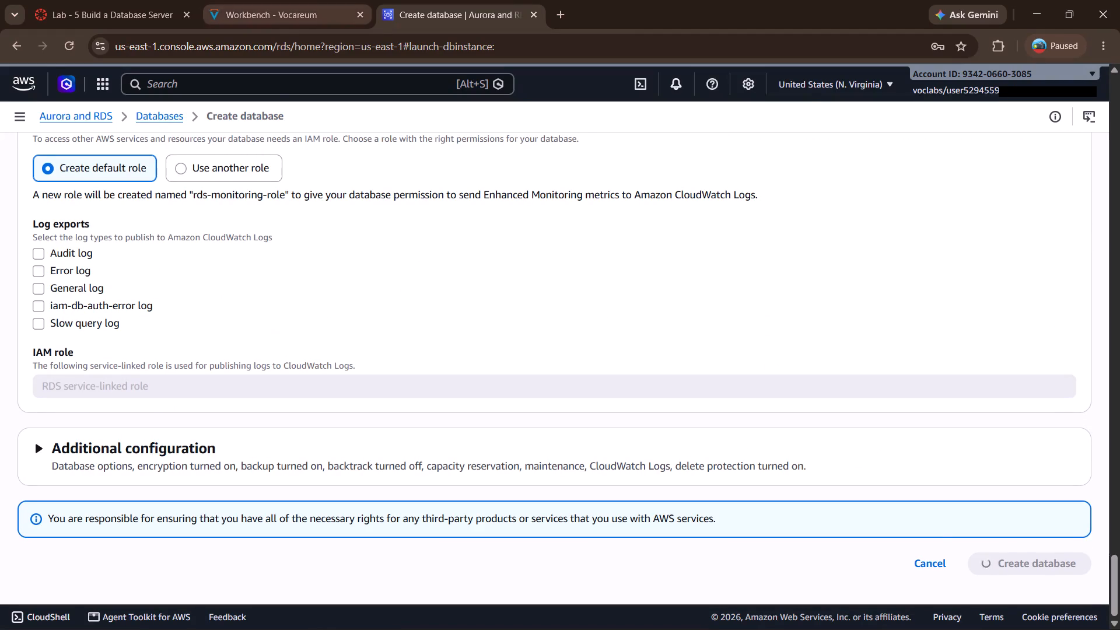
Reread the lab's Task 3 instructions on engine, template, availability and database settings.
click(303, 3)
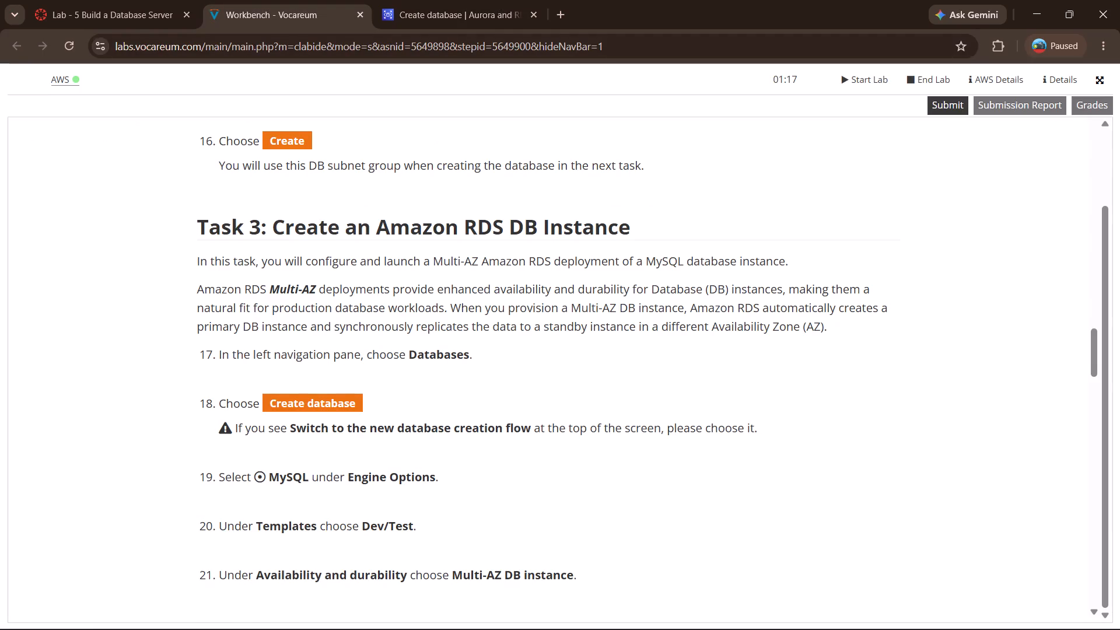
scroll(442, 346, down, 1)
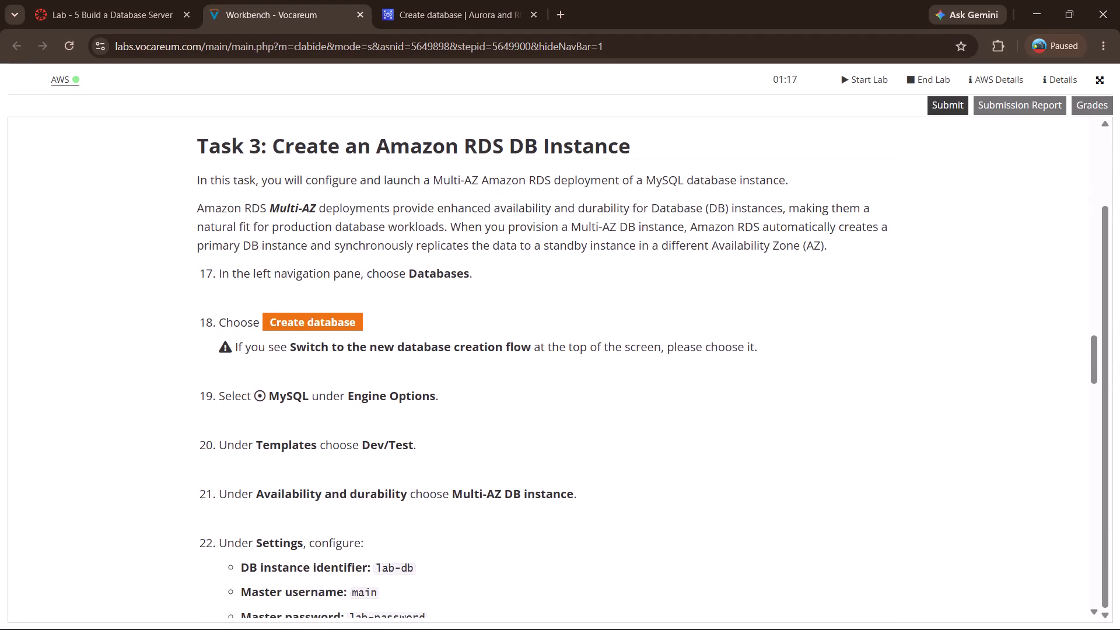
scroll(442, 346, down, 2)
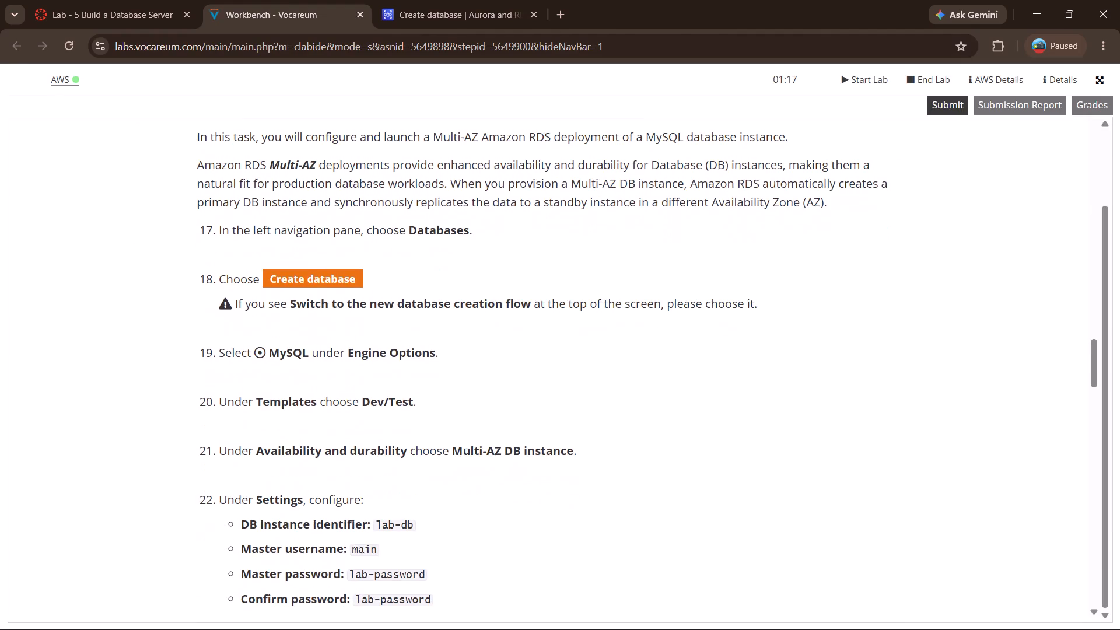
Return to the database creation form and review the submission response, monitoring, connectivity, storage, identifier and credentials settings.
click(491, 1)
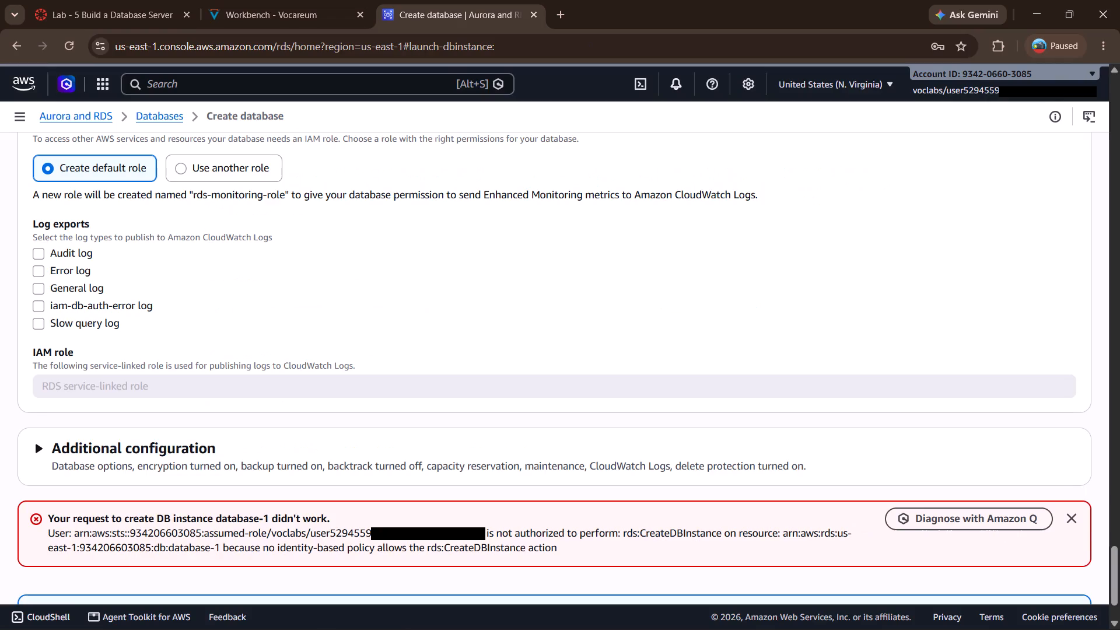
scroll(523, 299, down, 3)
scroll(523, 299, up, 4)
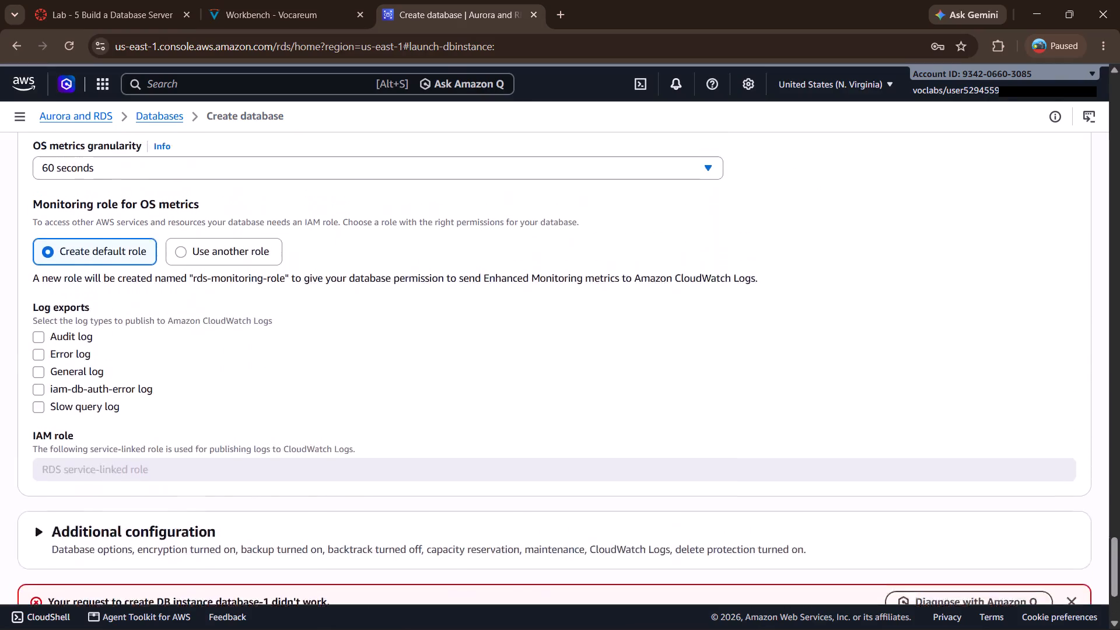
scroll(523, 299, up, 9)
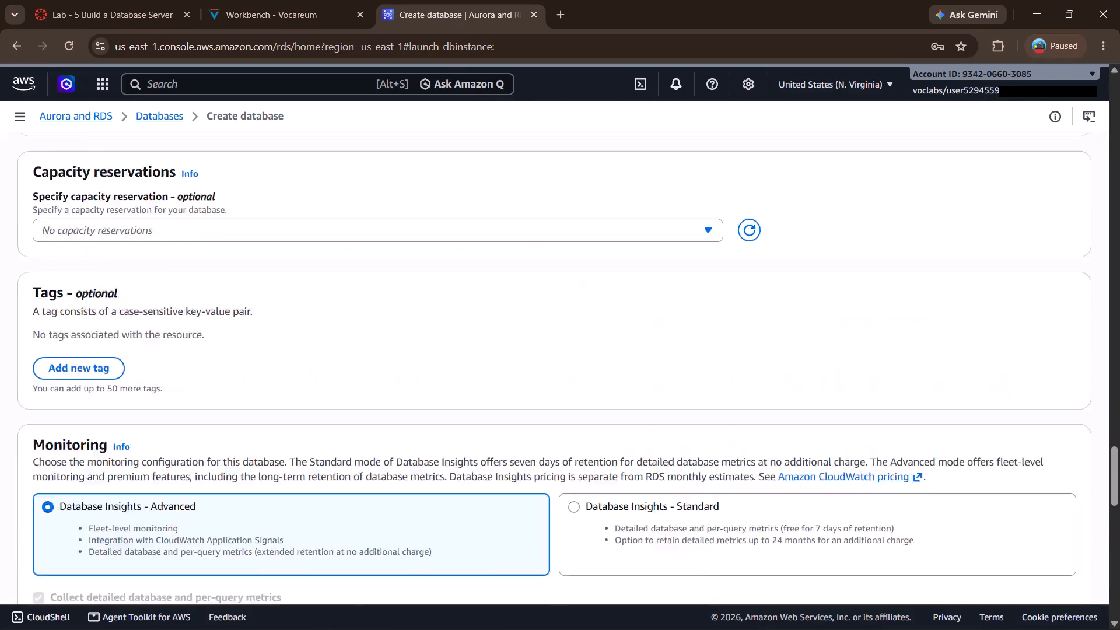
scroll(523, 299, up, 8)
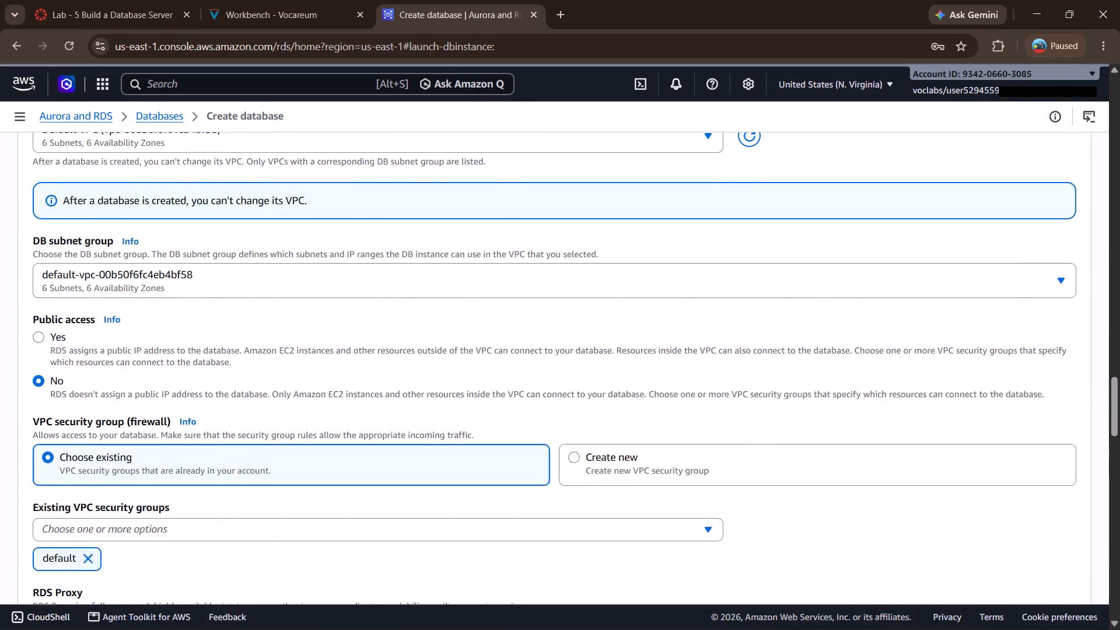
scroll(523, 299, up, 6)
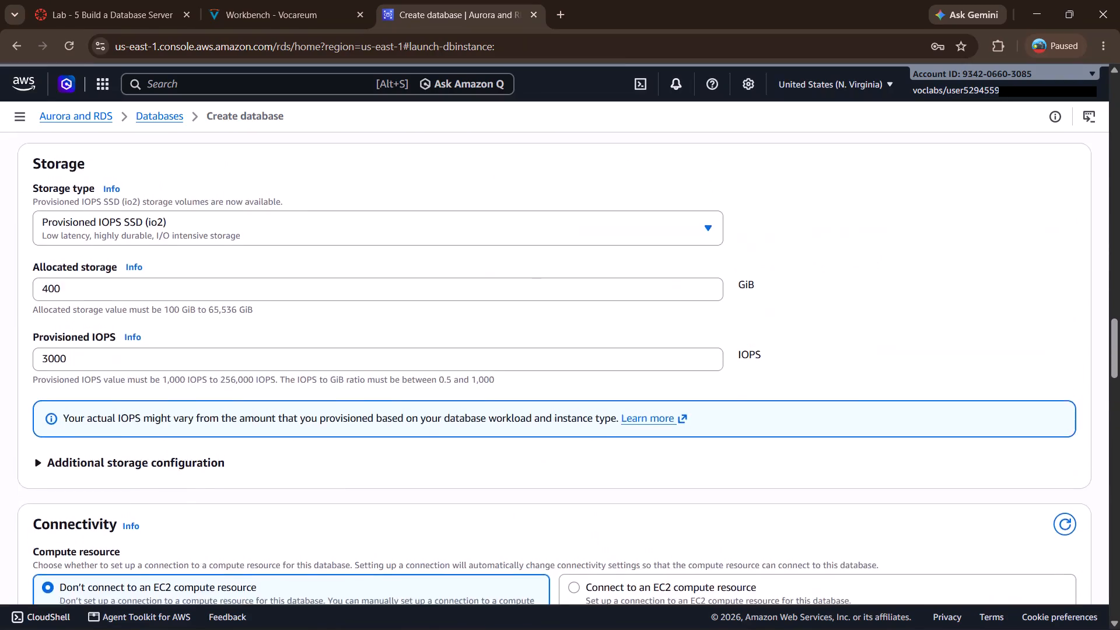
scroll(523, 299, up, 4)
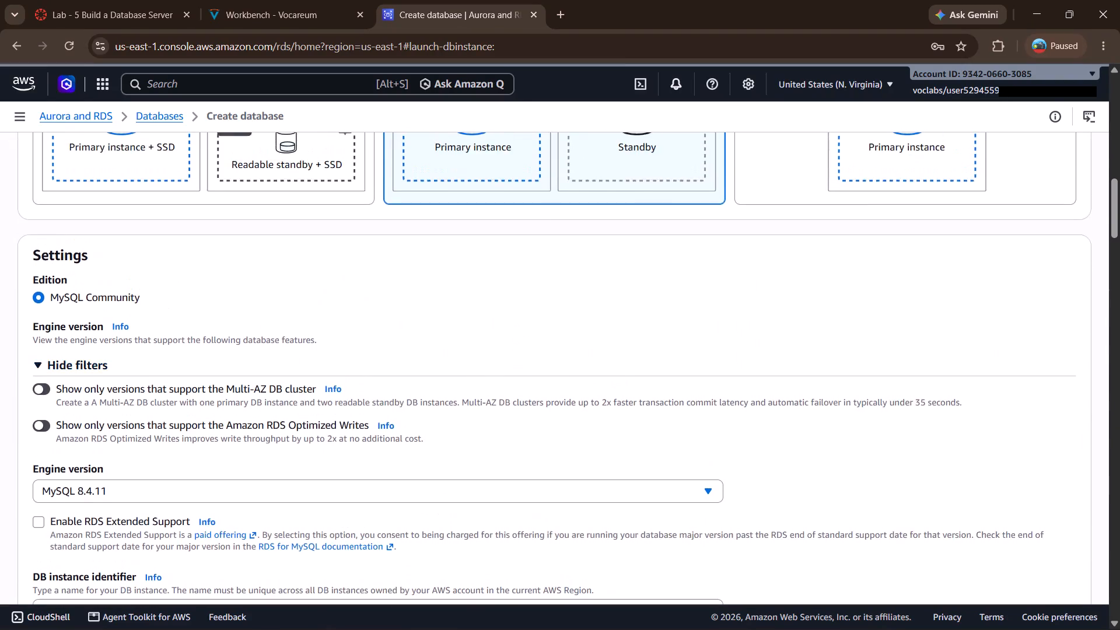
scroll(523, 299, down, 2)
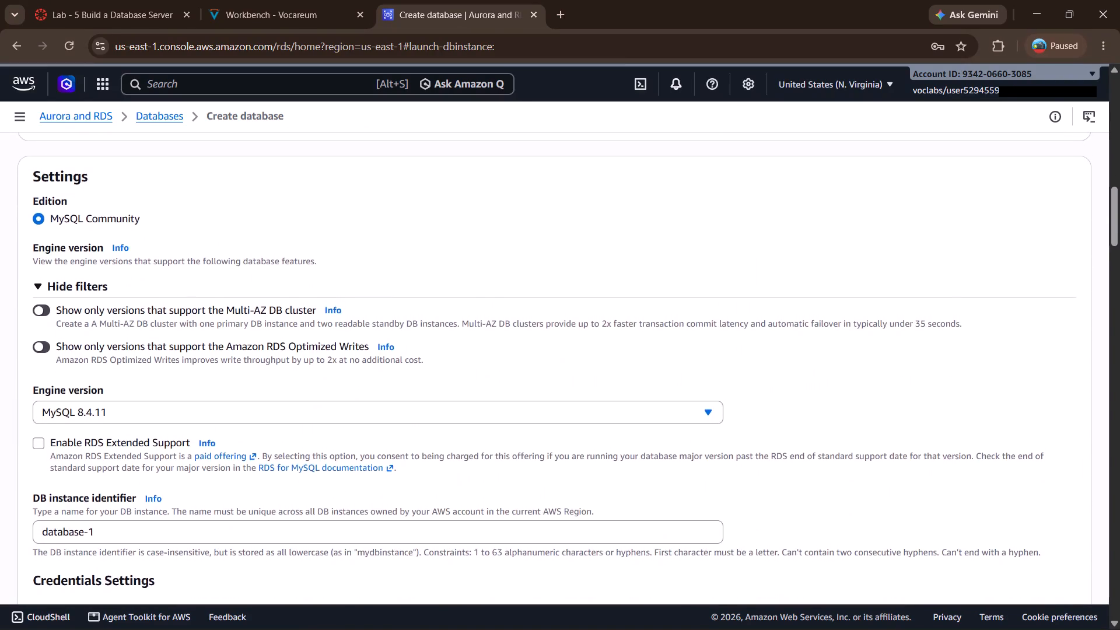
scroll(523, 299, down, 1)
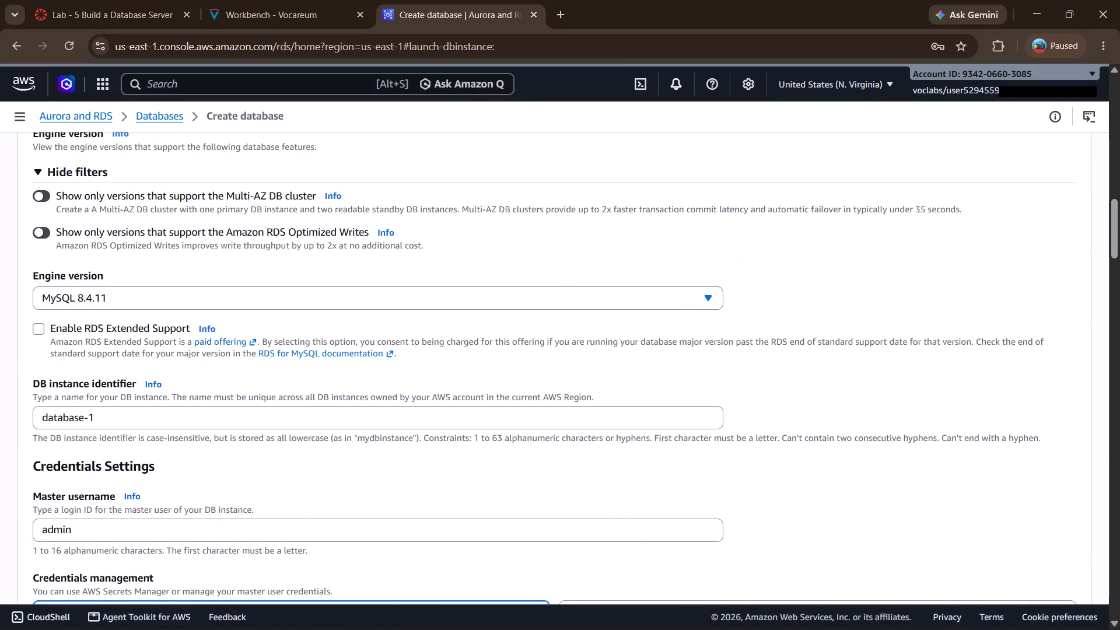
scroll(464, 402, up, 1)
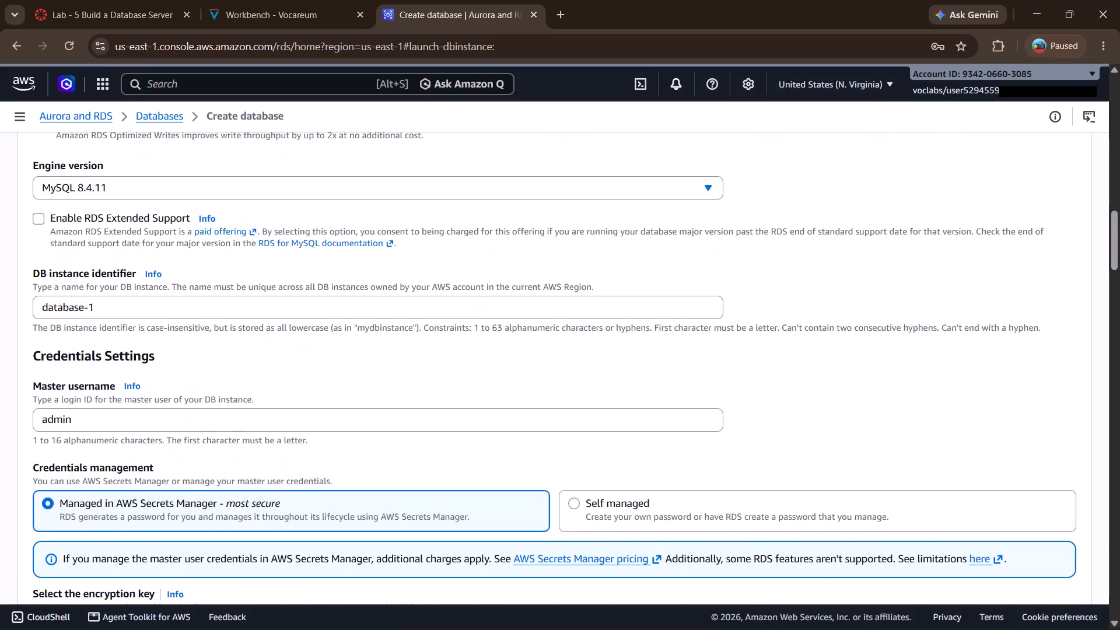
scroll(464, 402, up, 2)
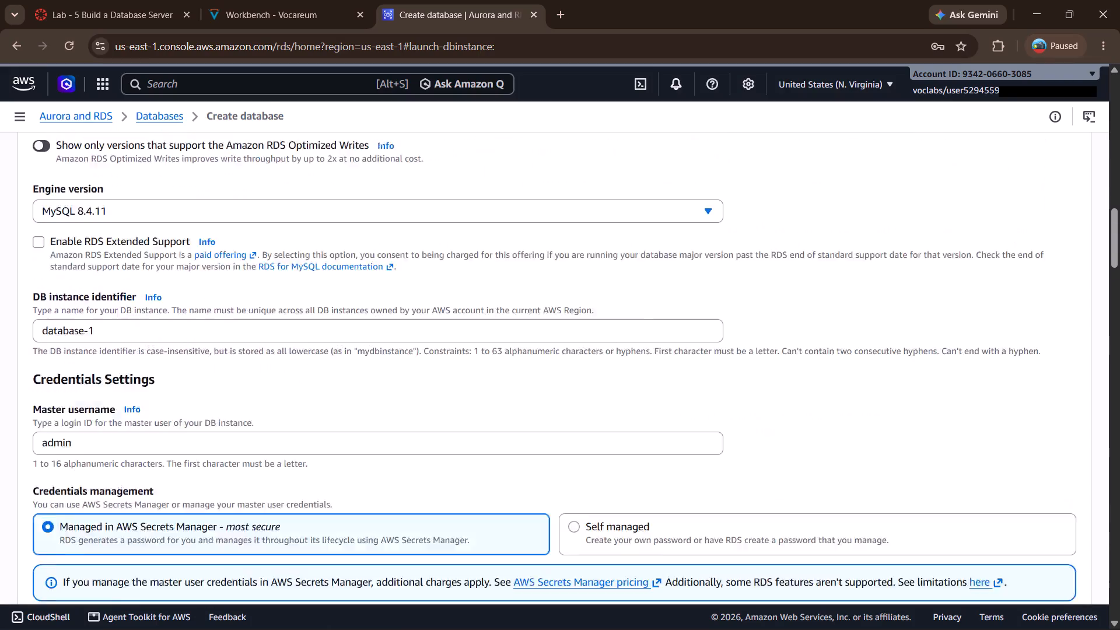
scroll(464, 402, up, 2)
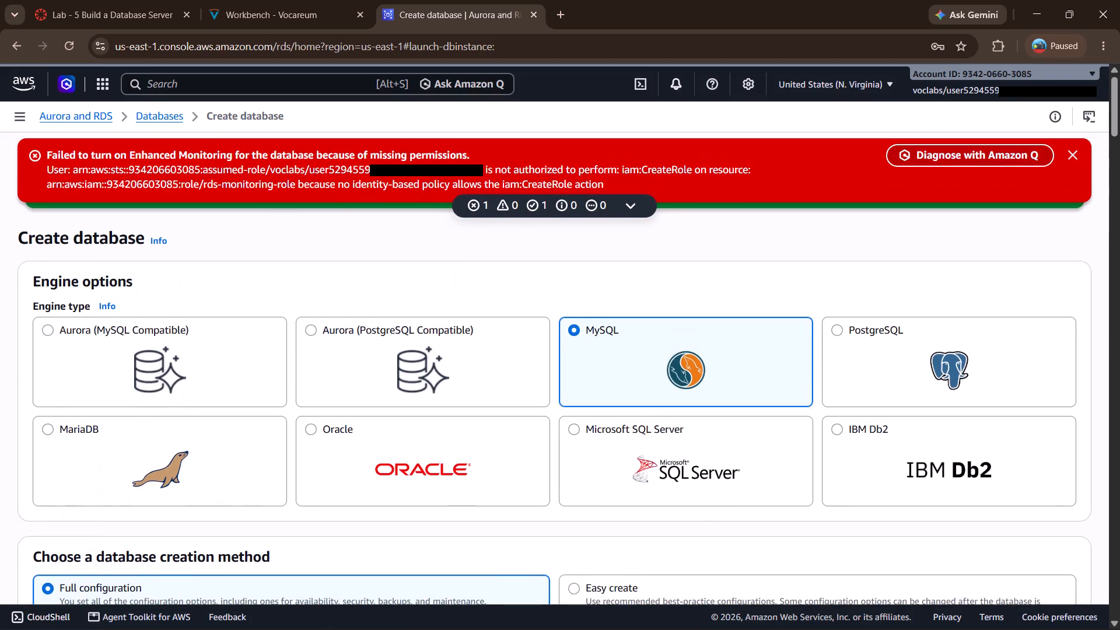
Dismiss the Enhanced Monitoring error notice and change the engine type to Aurora (MySQL Compatible).
click(1074, 149)
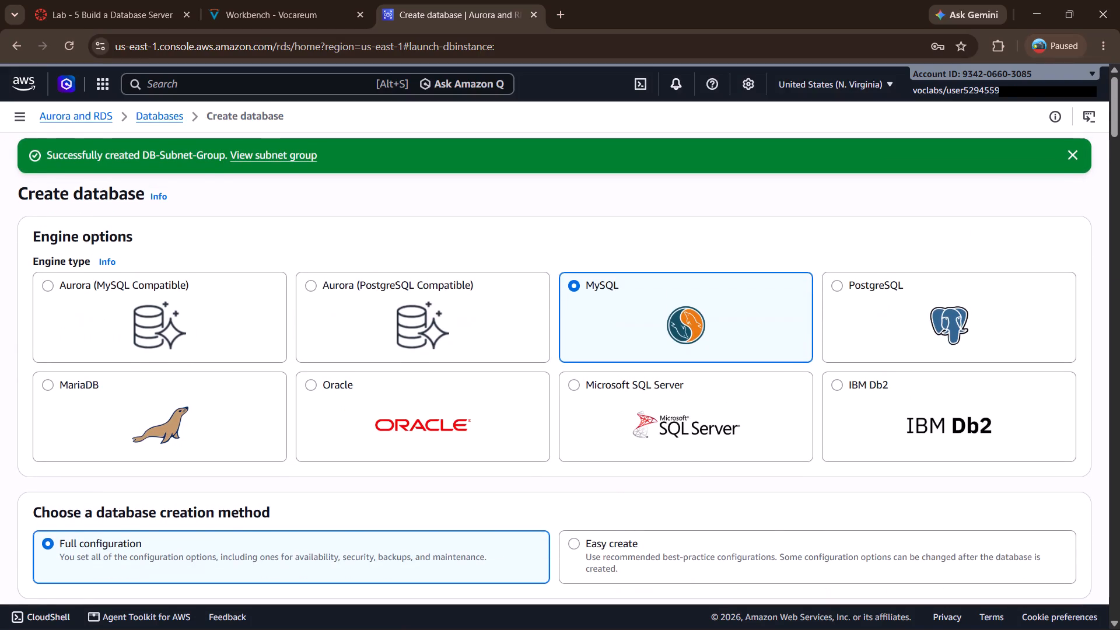
scroll(555, 204, up, 1)
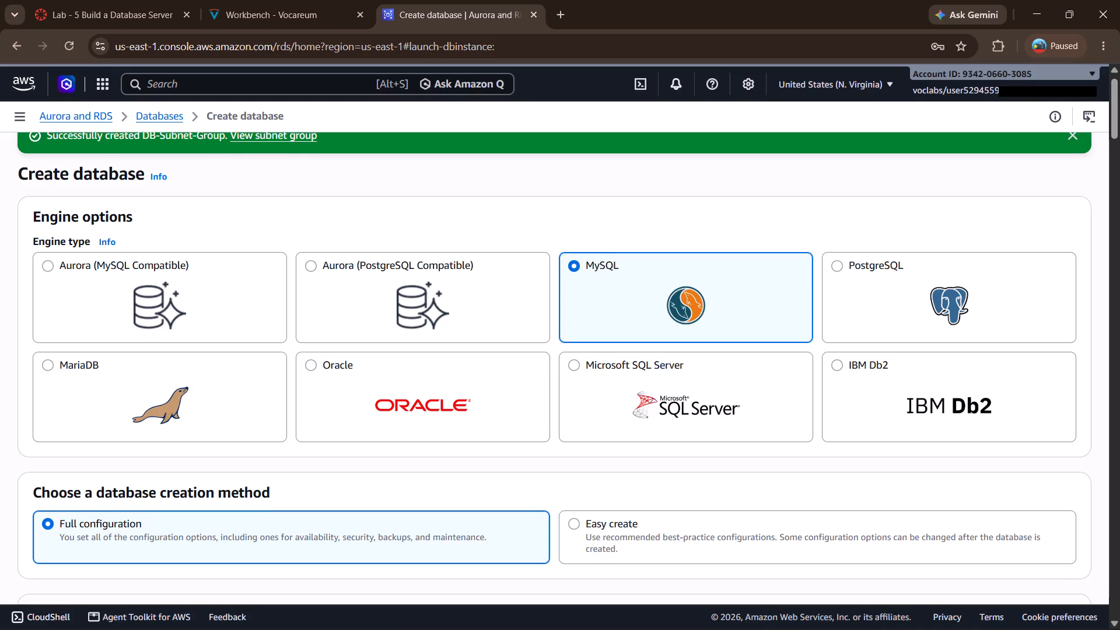
scroll(555, 204, up, 1)
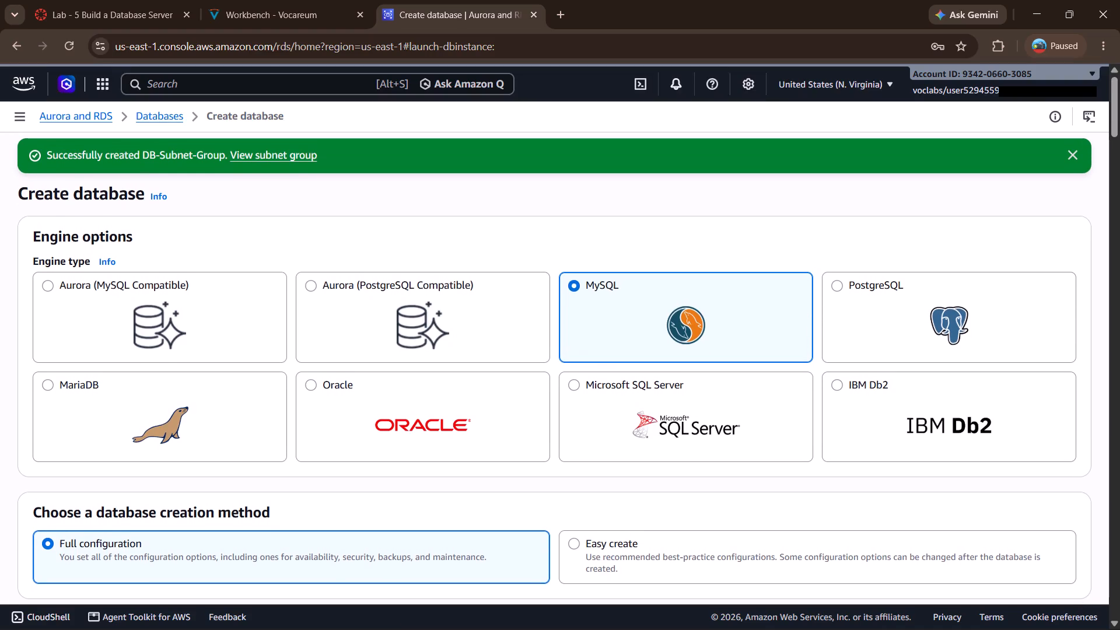
click(232, 292)
Choose the Dev/Test template for the database.
scroll(232, 292, down, 3)
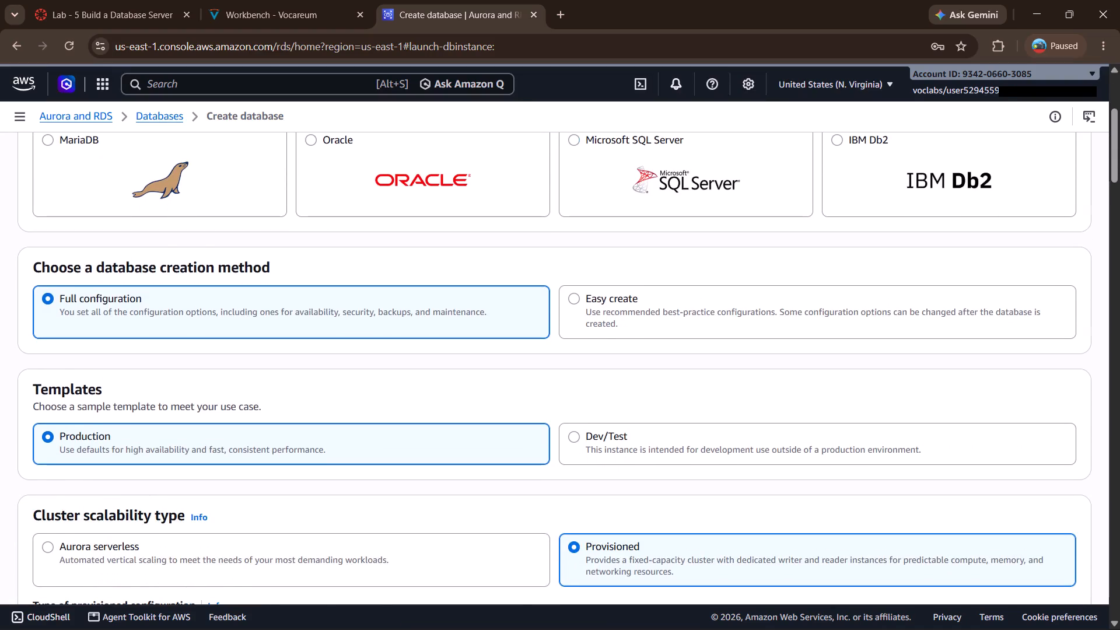
scroll(361, 421, down, 1)
click(633, 351)
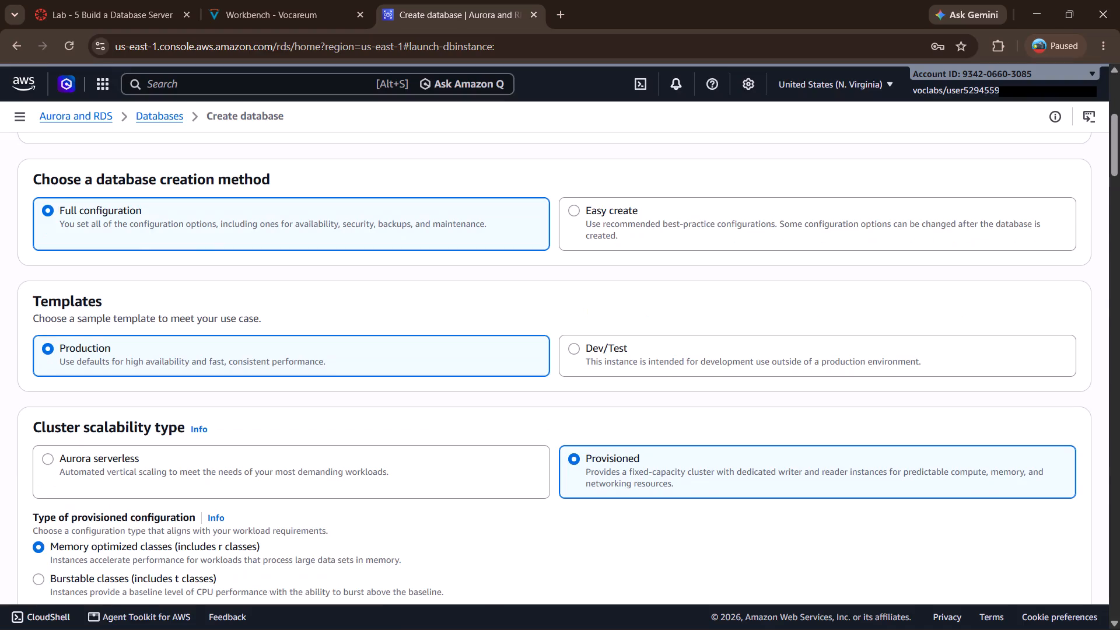
Recheck the Task 3 instructions and set Multi-AZ deployment to create an Aurora Replica or Reader node in a different AZ.
click(256, 0)
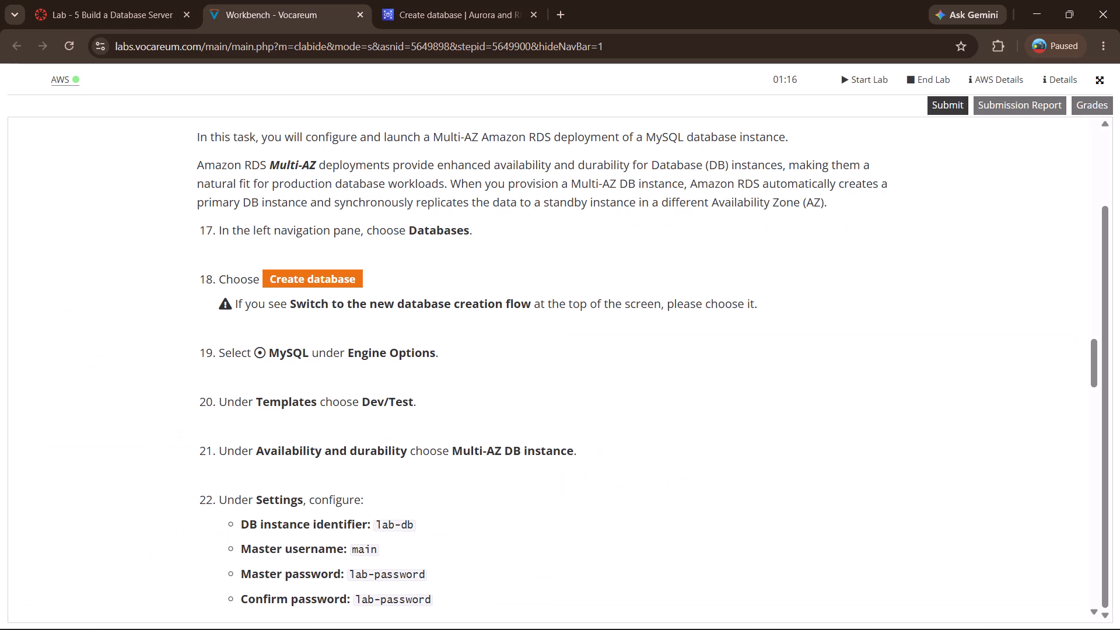
click(474, 3)
scroll(501, 386, down, 1)
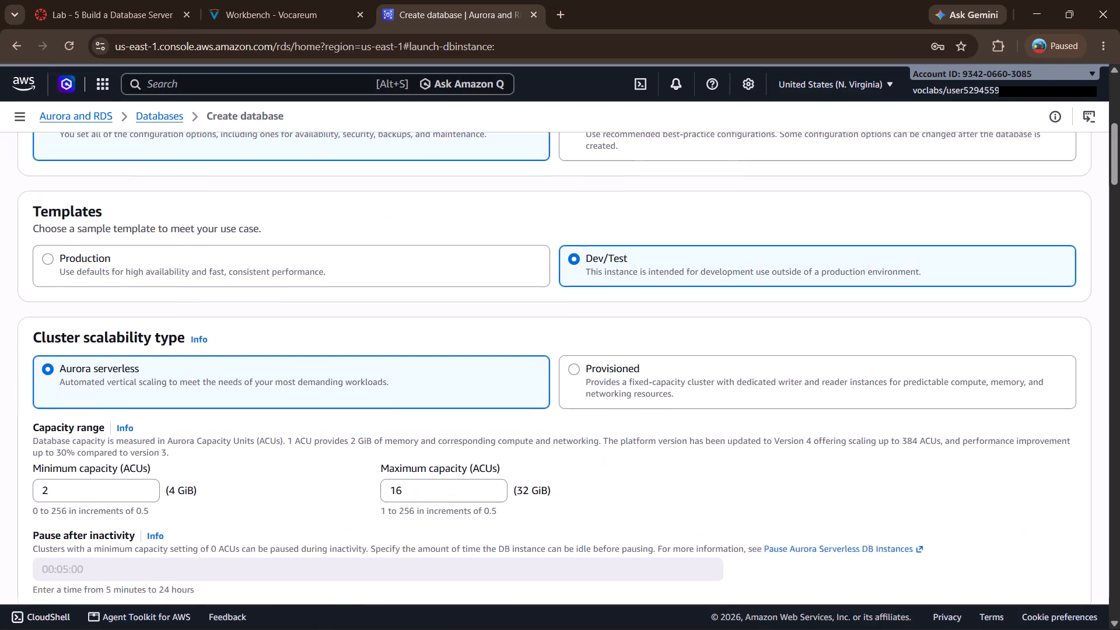
scroll(501, 386, down, 3)
scroll(501, 386, up, 1)
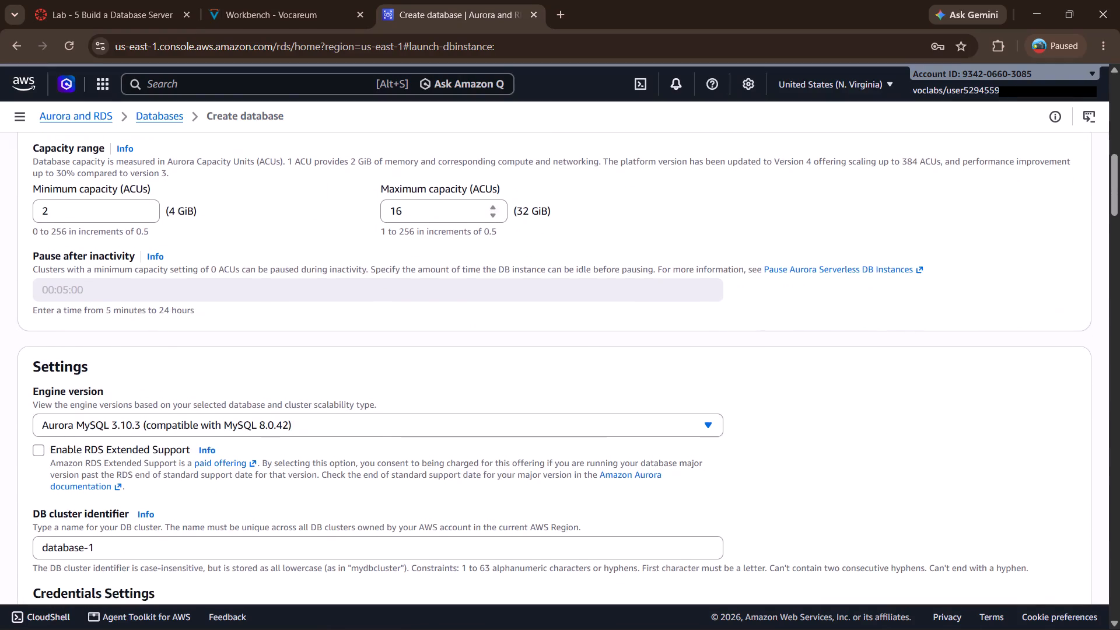
scroll(501, 386, up, 1)
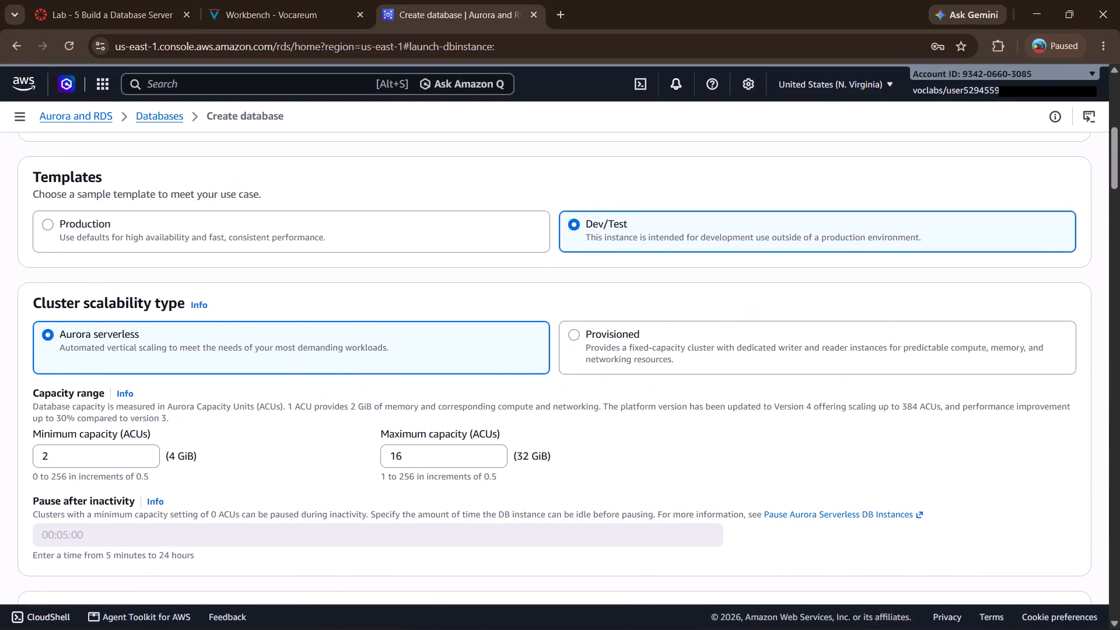
click(290, 0)
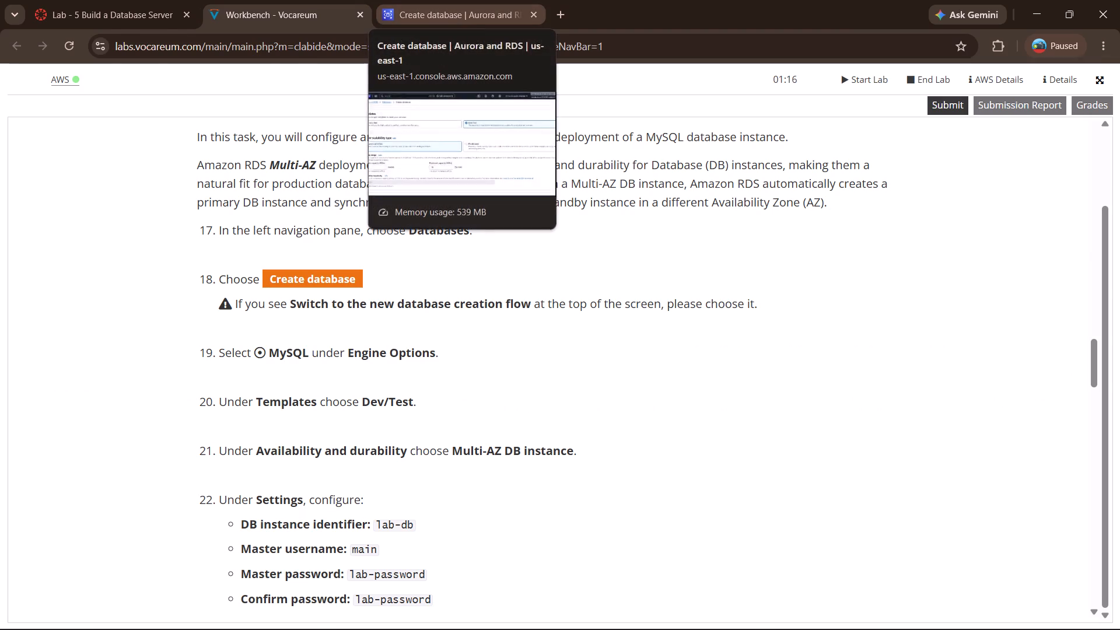
click(471, 0)
scroll(442, 332, down, 4)
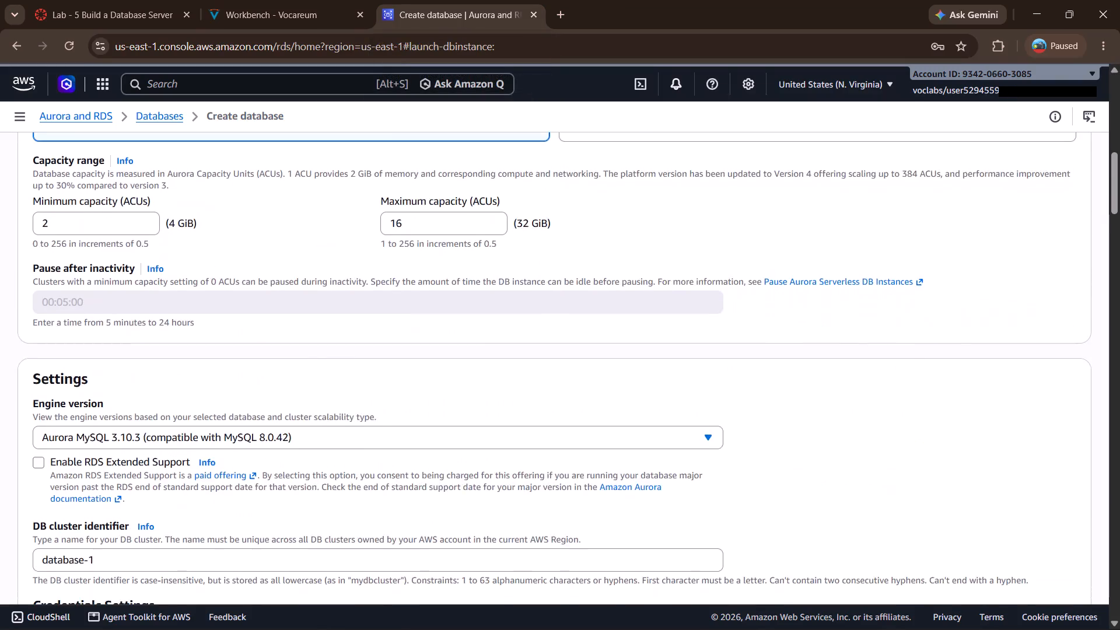
scroll(442, 332, down, 6)
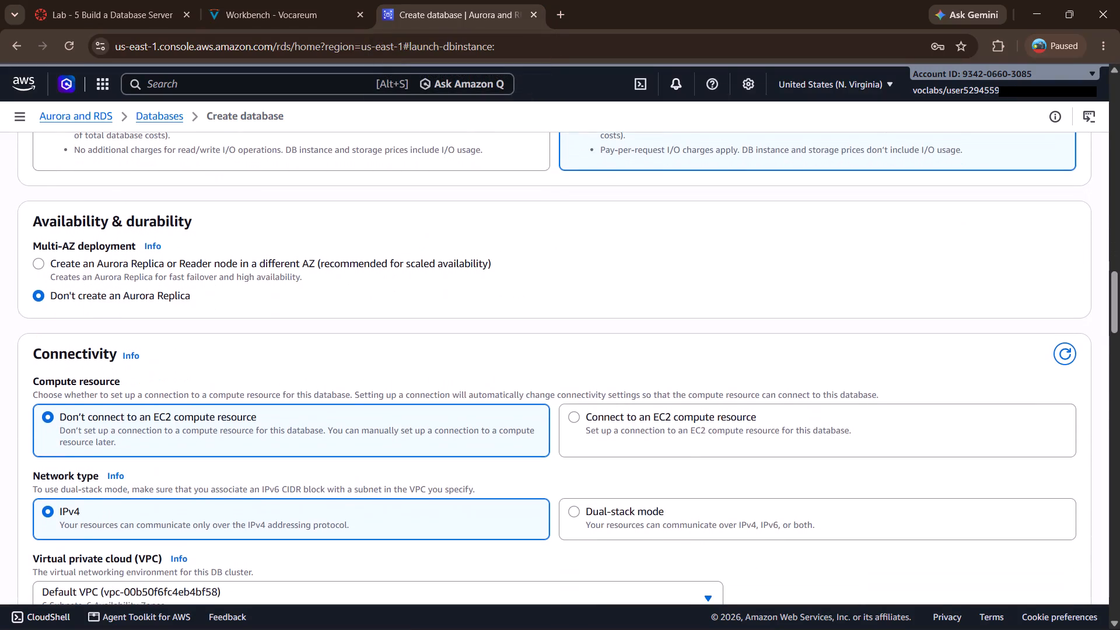
scroll(442, 332, down, 1)
click(33, 261)
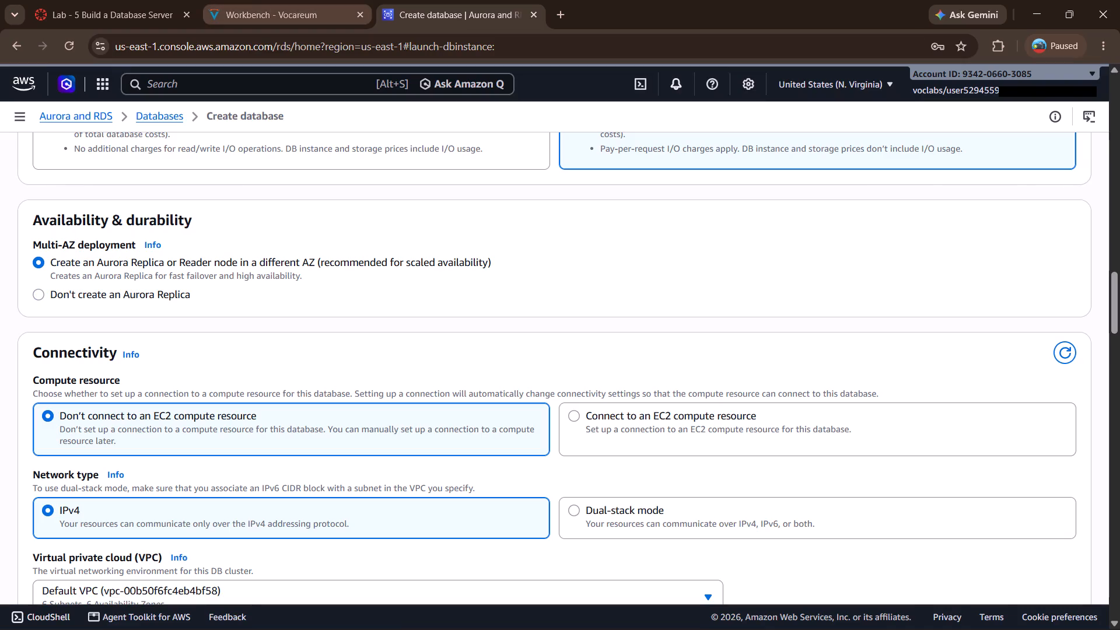
Compare the Task 3 Settings instructions with the form's cluster identifier and credentials, and read on to the instance class and storage requirements.
click(313, 9)
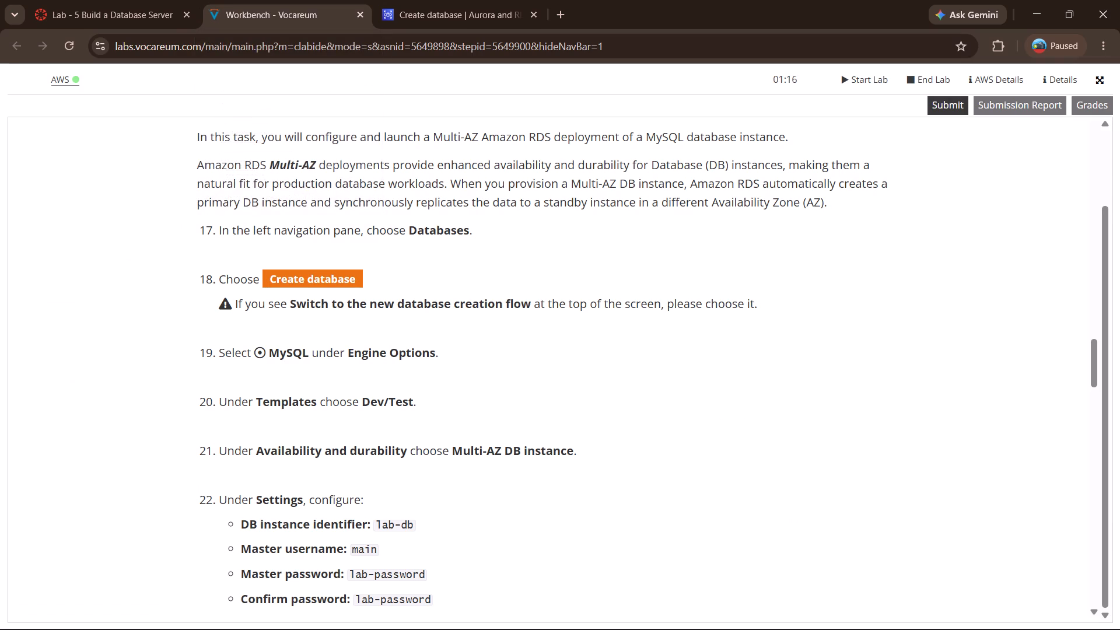
scroll(456, 420, down, 1)
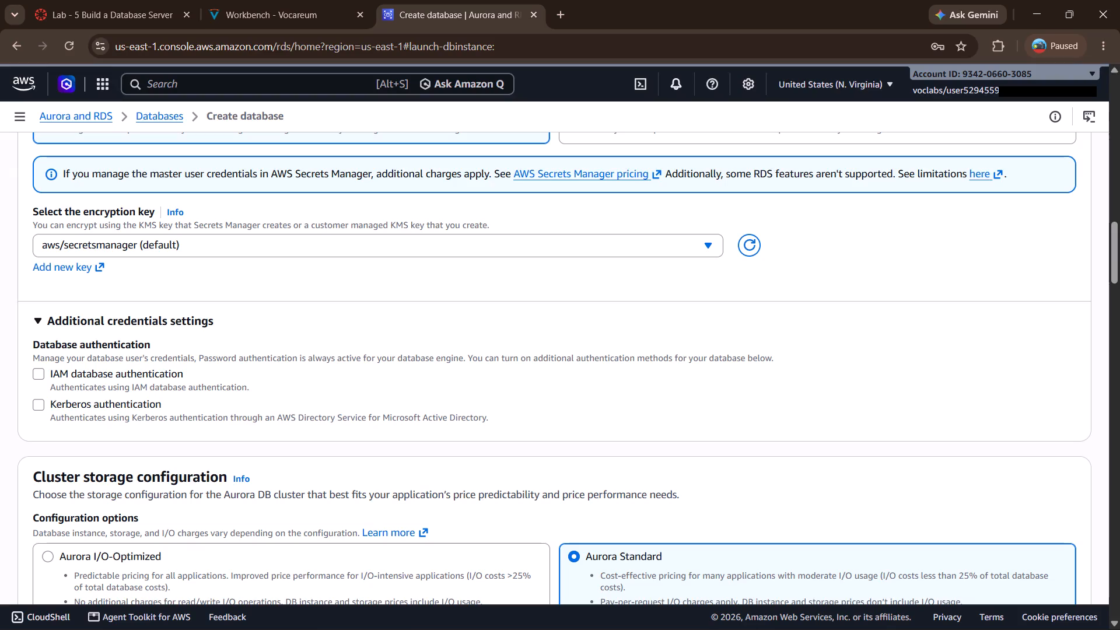
scroll(332, 571, up, 4)
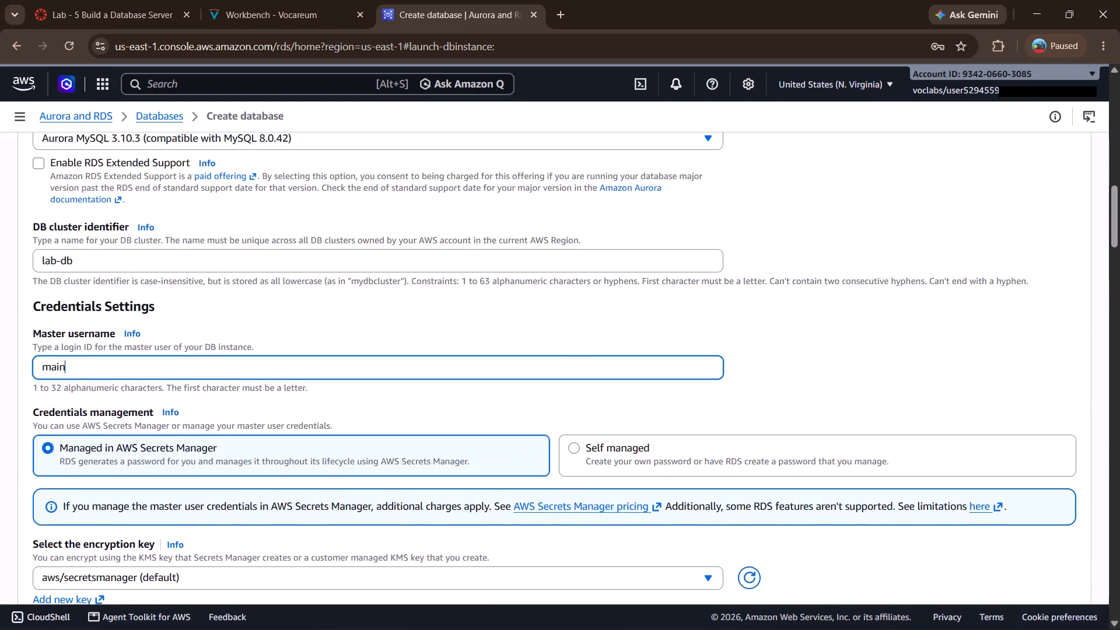
scroll(332, 571, up, 2)
scroll(332, 571, down, 1)
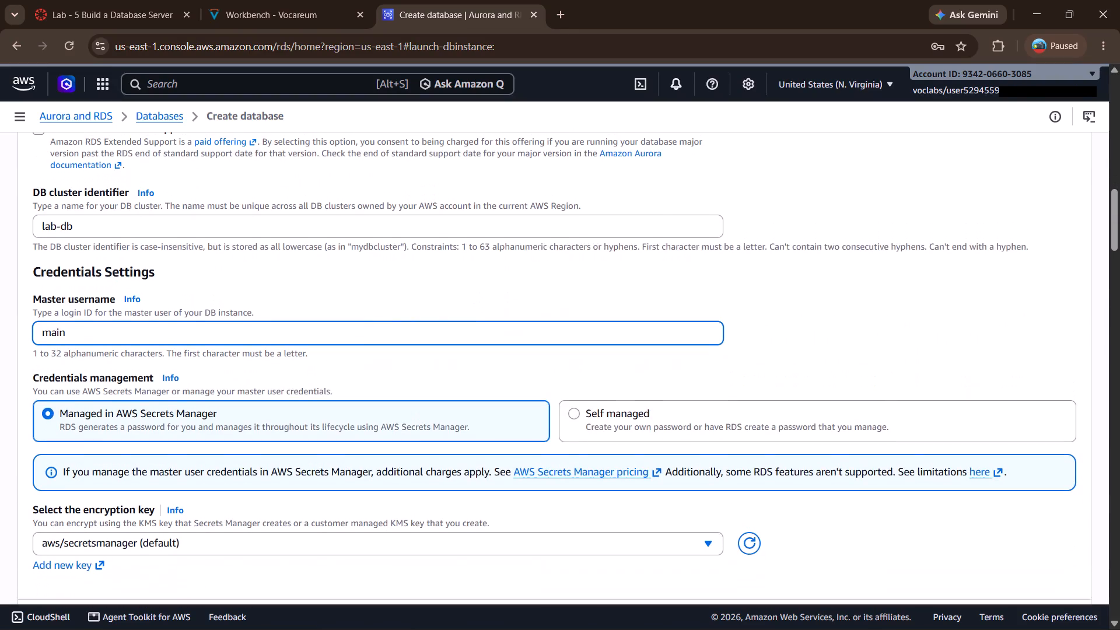
scroll(332, 571, down, 1)
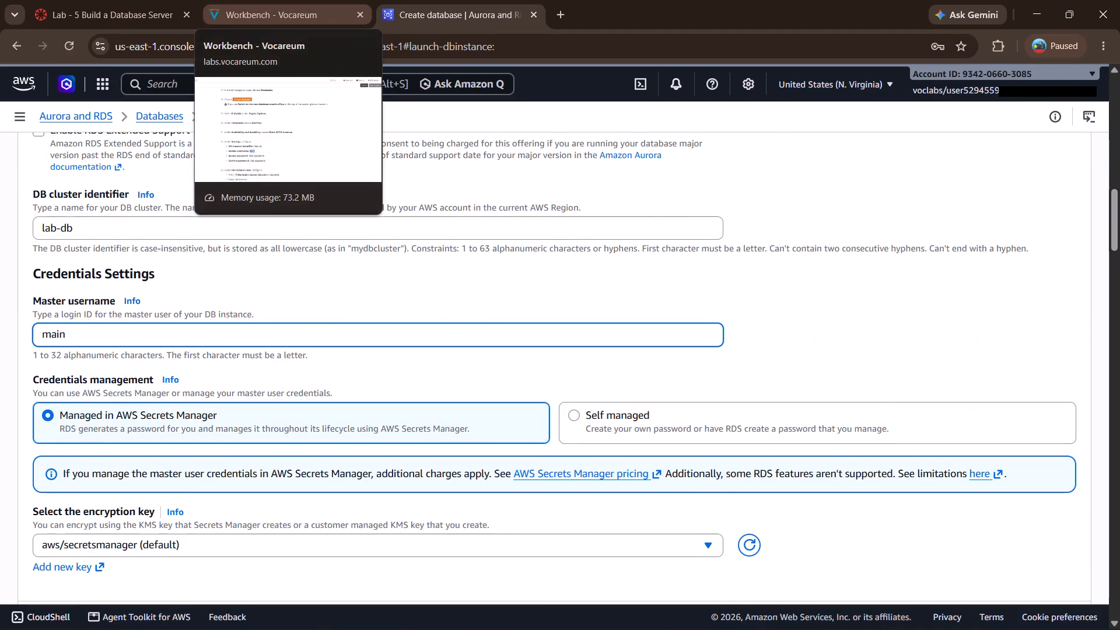
click(301, 27)
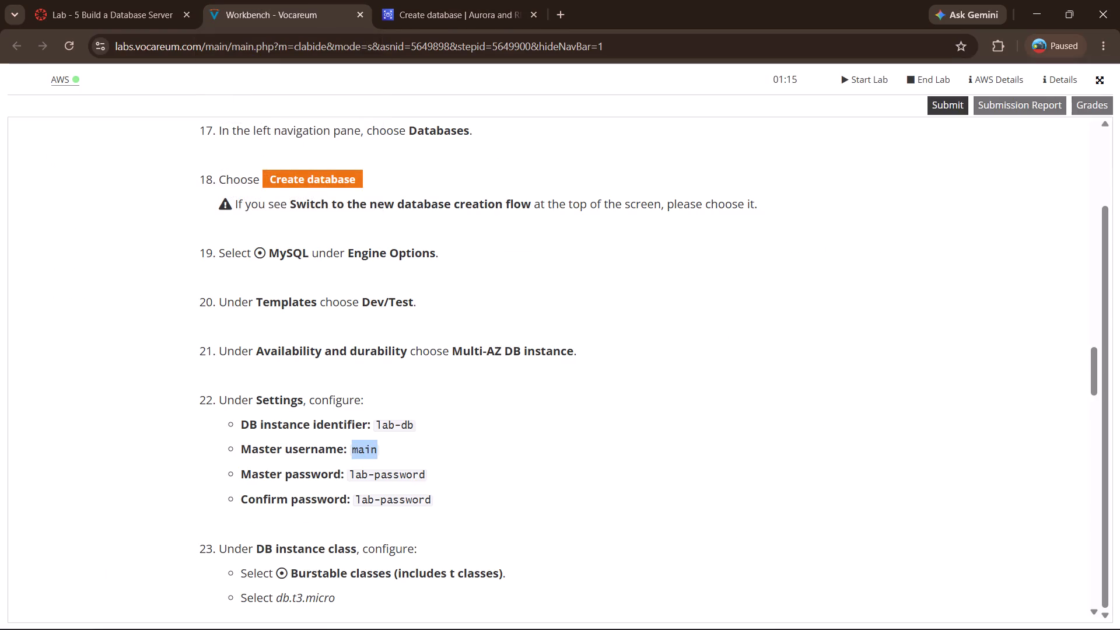
scroll(386, 428, down, 2)
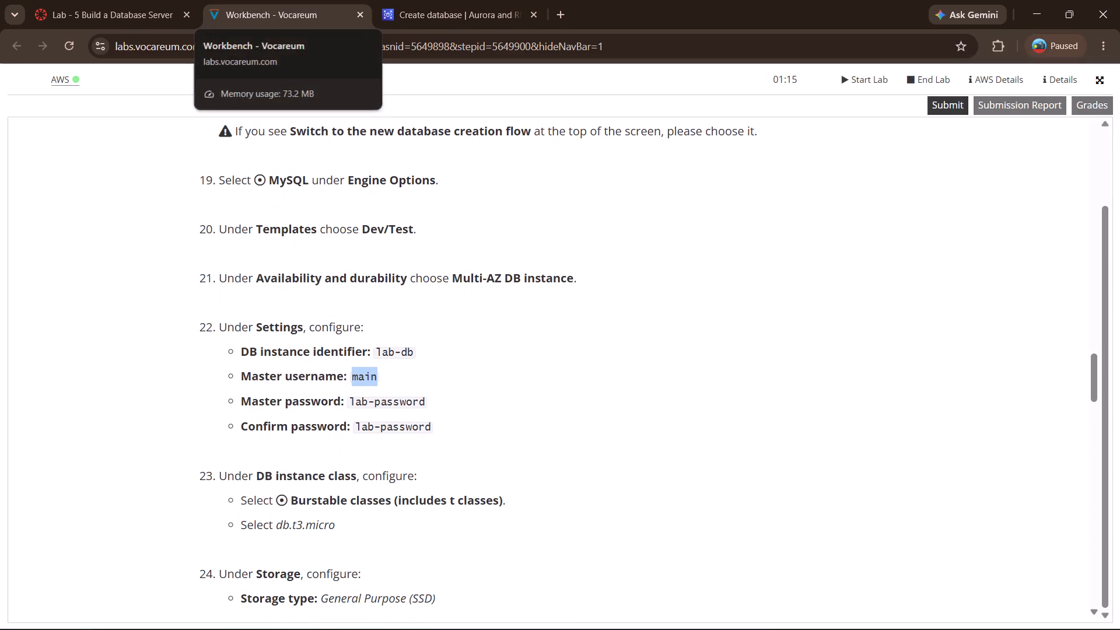
Enable IAM database authentication in the additional credentials settings of the lab-db cluster.
click(485, 18)
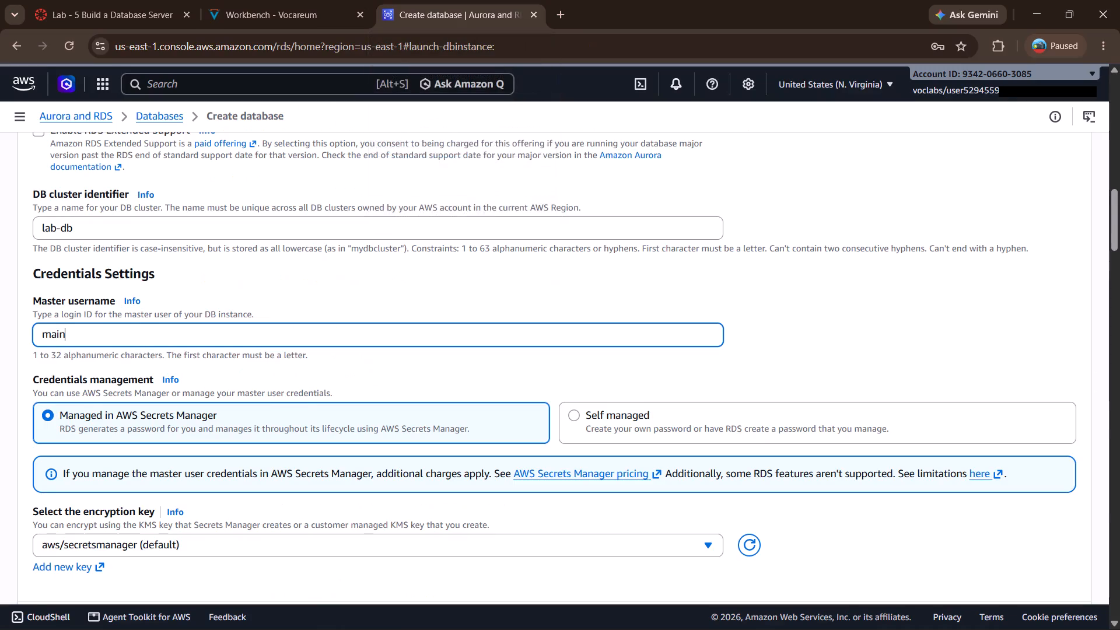
scroll(336, 367, down, 2)
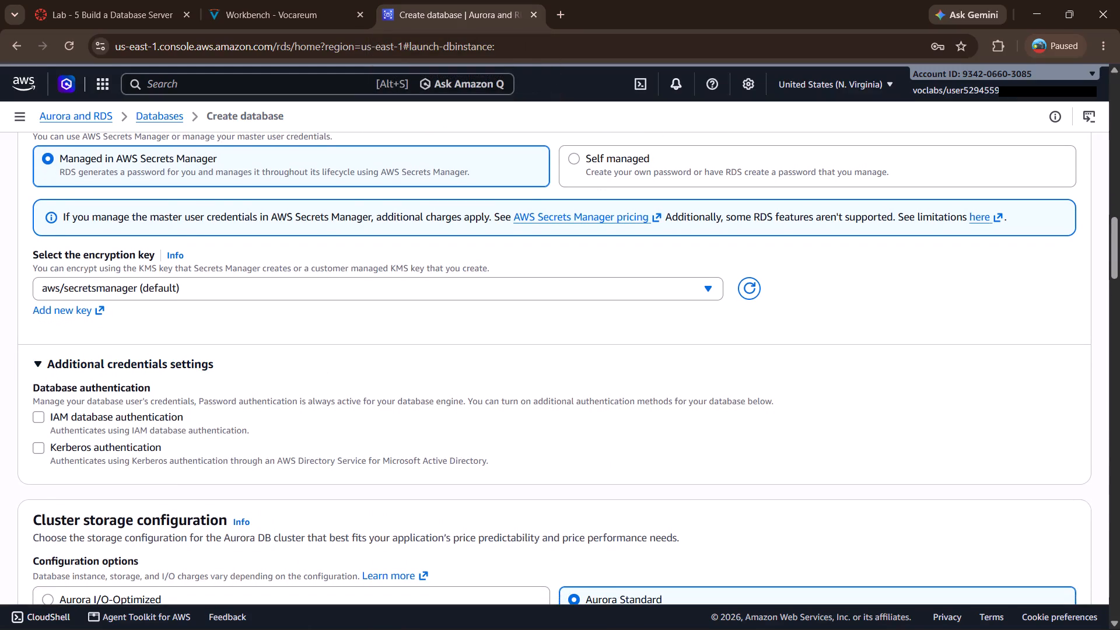
click(40, 424)
Review the rest of the database creation form, from cluster storage and connectivity through monitoring and additional configuration to the estimated costs.
scroll(154, 443, down, 1)
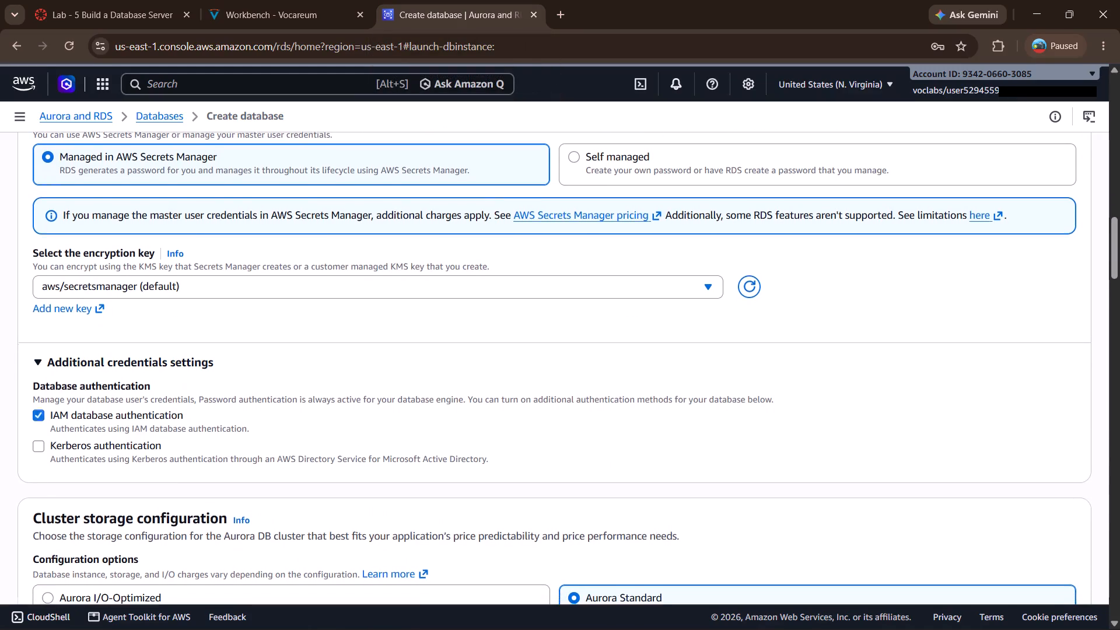
scroll(154, 443, down, 3)
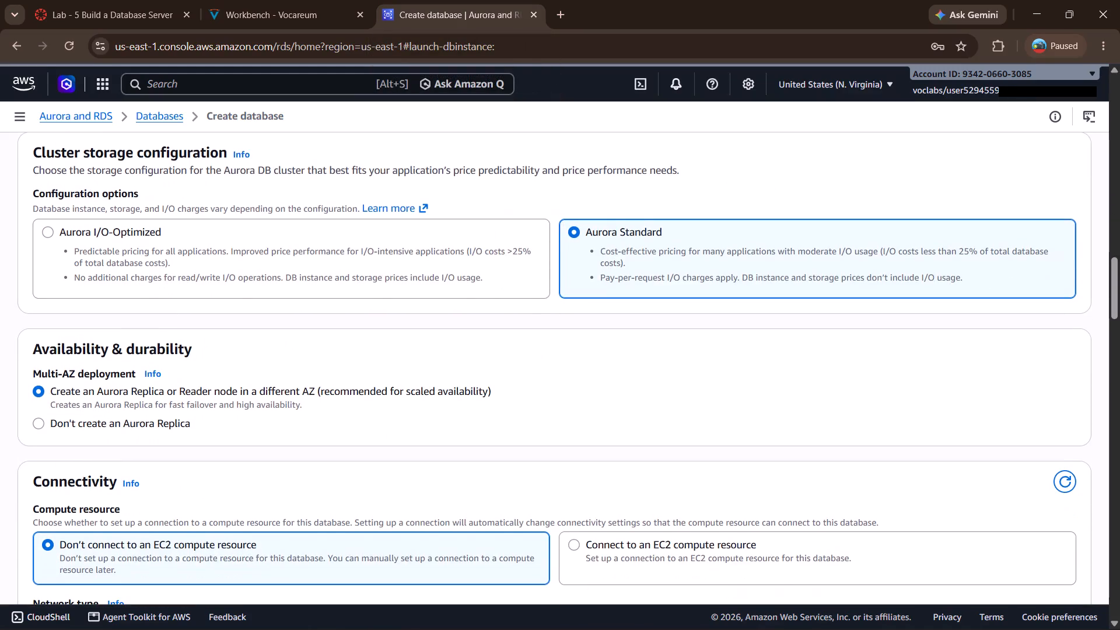
scroll(154, 443, down, 4)
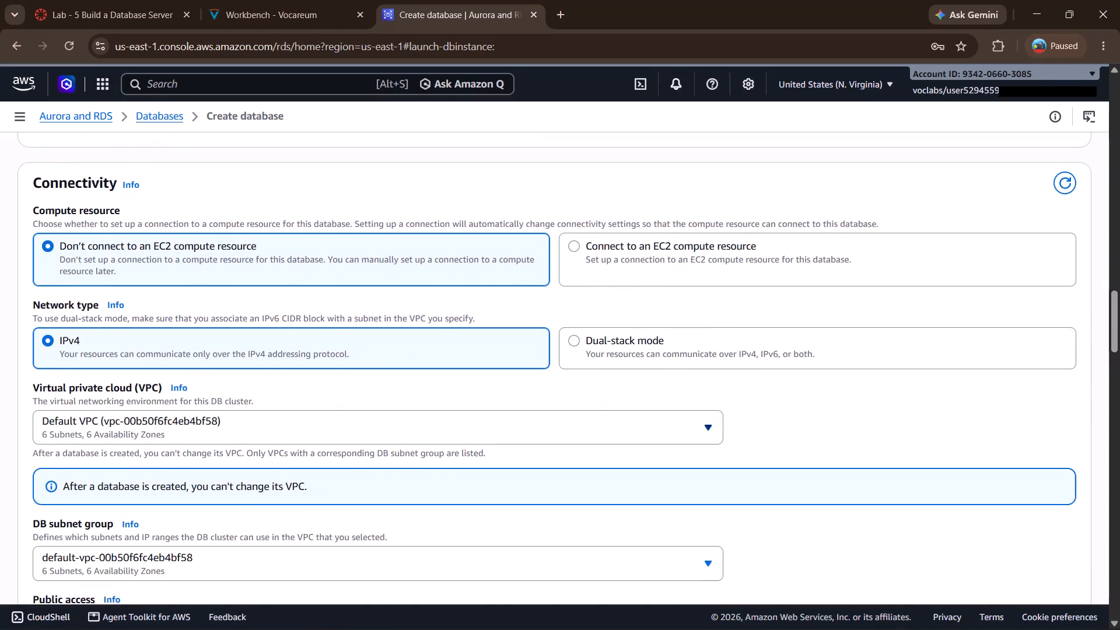
scroll(154, 443, down, 5)
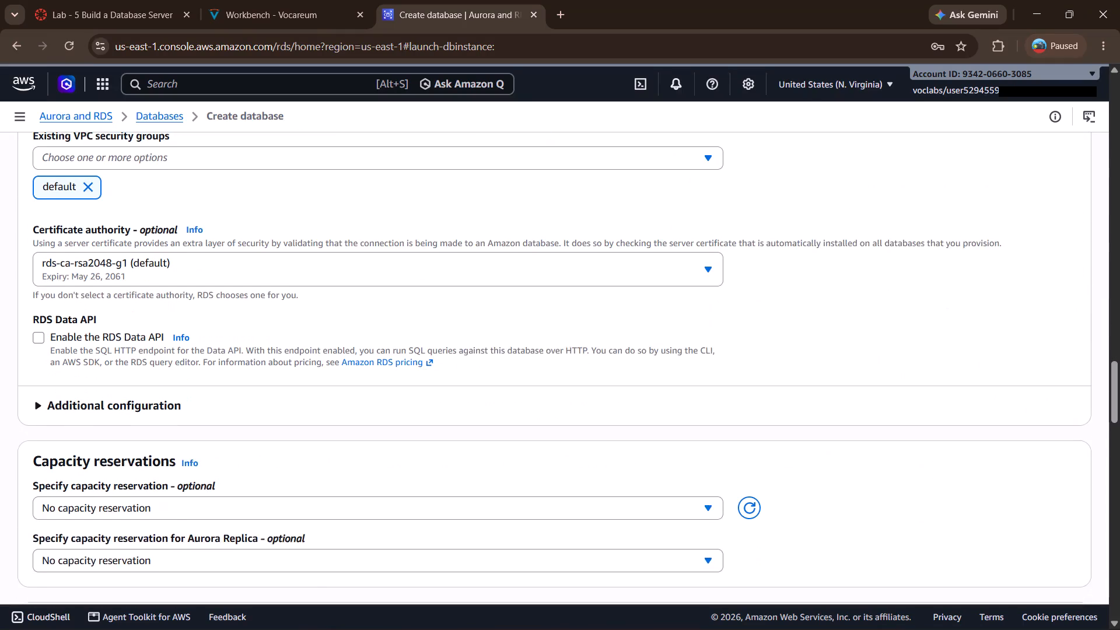
scroll(154, 443, down, 5)
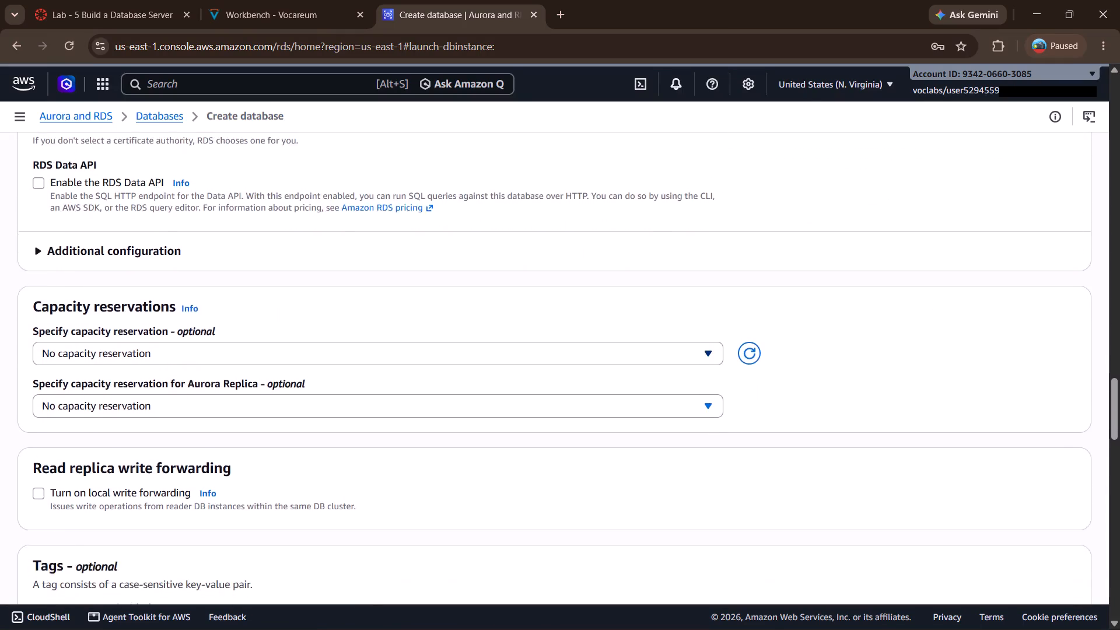
scroll(154, 443, down, 3)
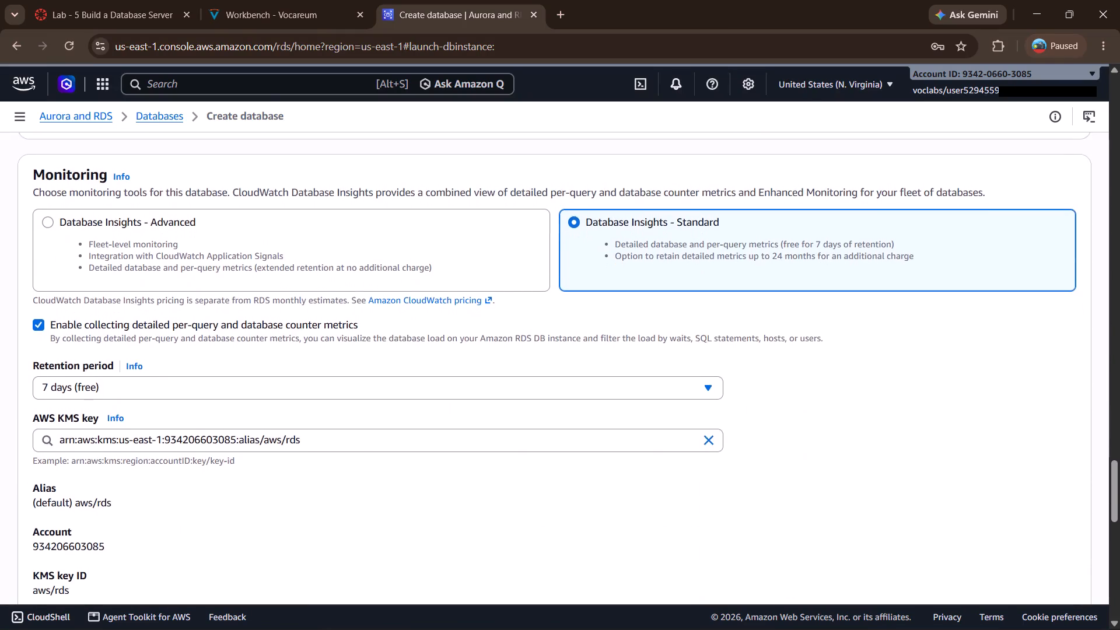
scroll(154, 443, down, 2)
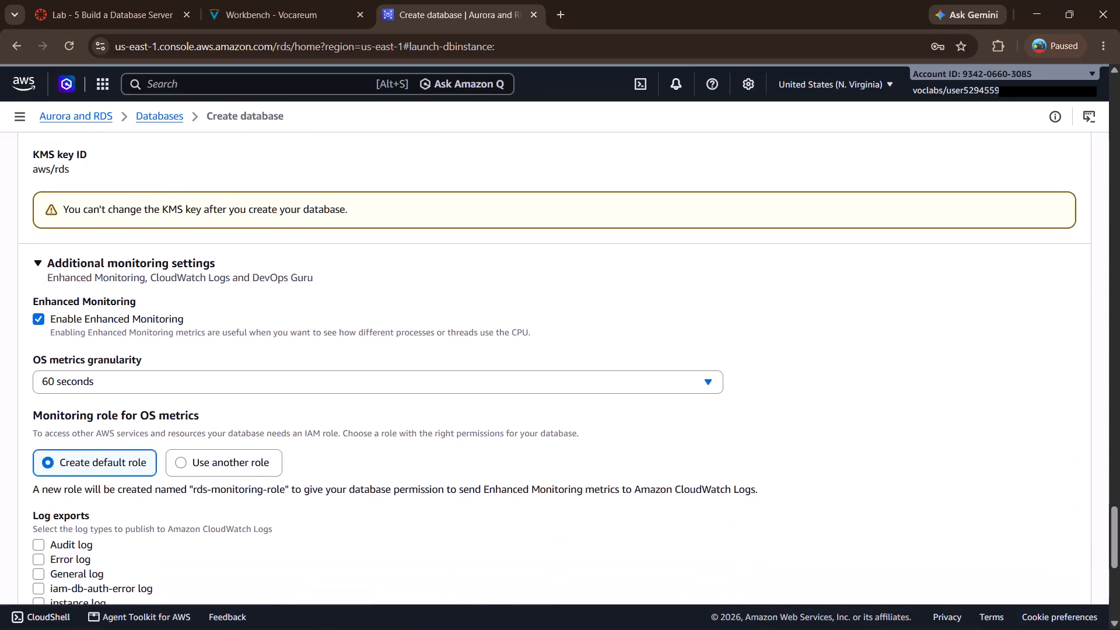
scroll(154, 443, down, 4)
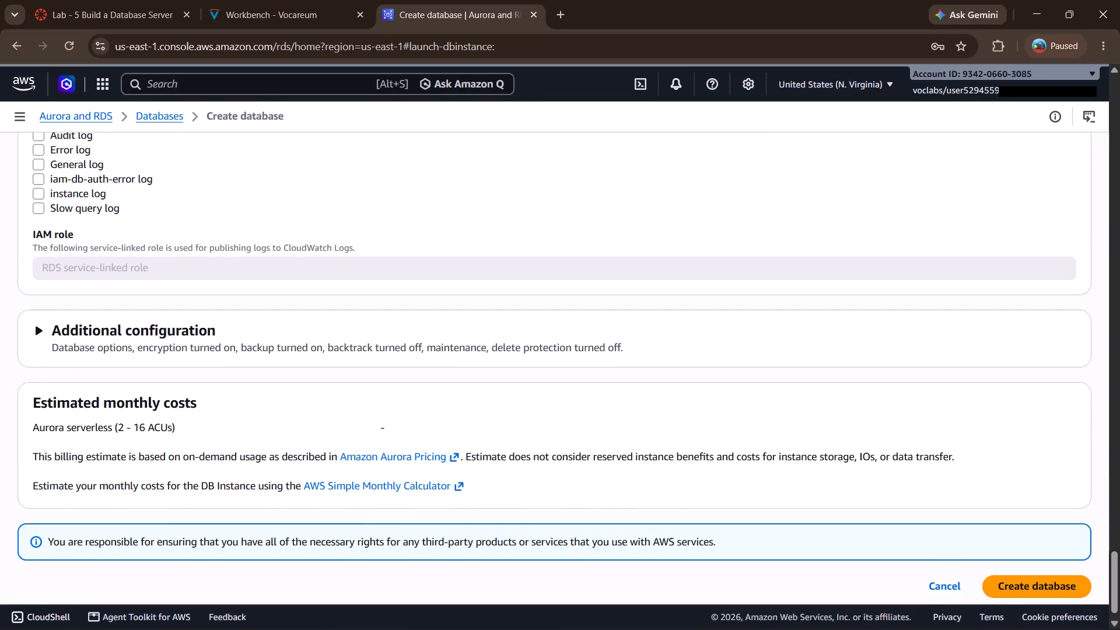
scroll(154, 443, up, 12)
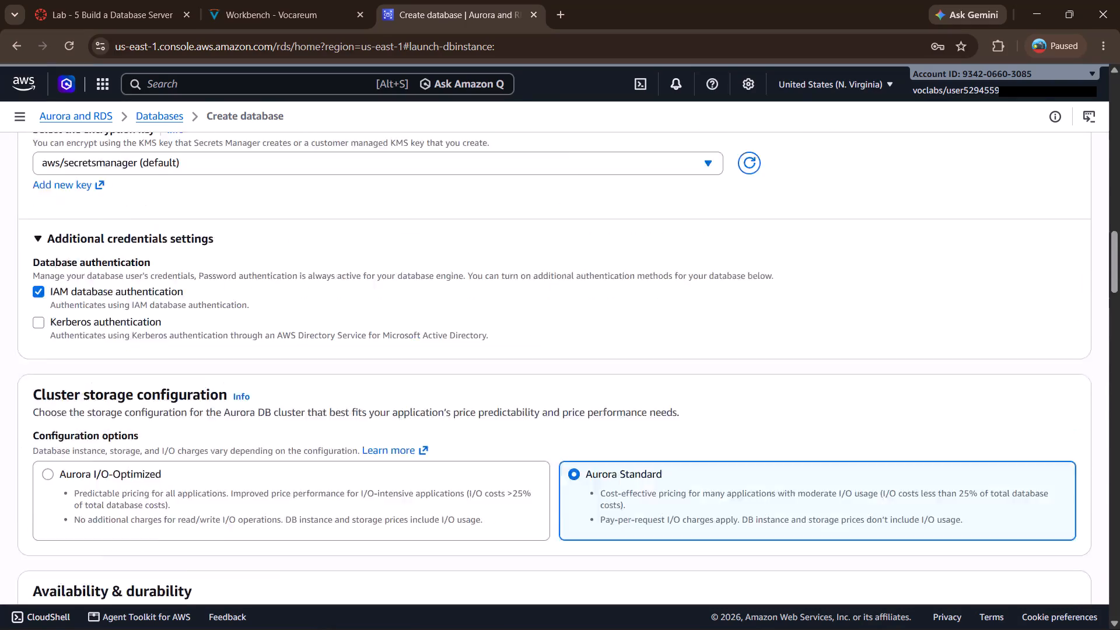
Recheck the DB instance class and storage instructions and look for matching options in the form's template, scalability, settings and credentials sections.
click(269, 0)
scroll(338, 352, down, 1)
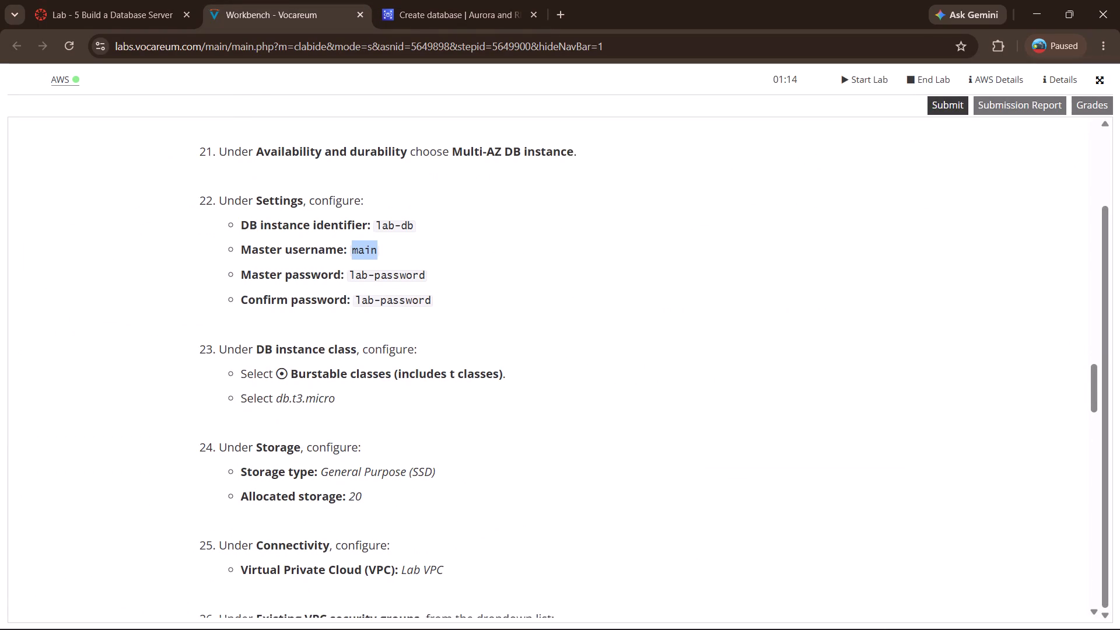
scroll(338, 352, down, 1)
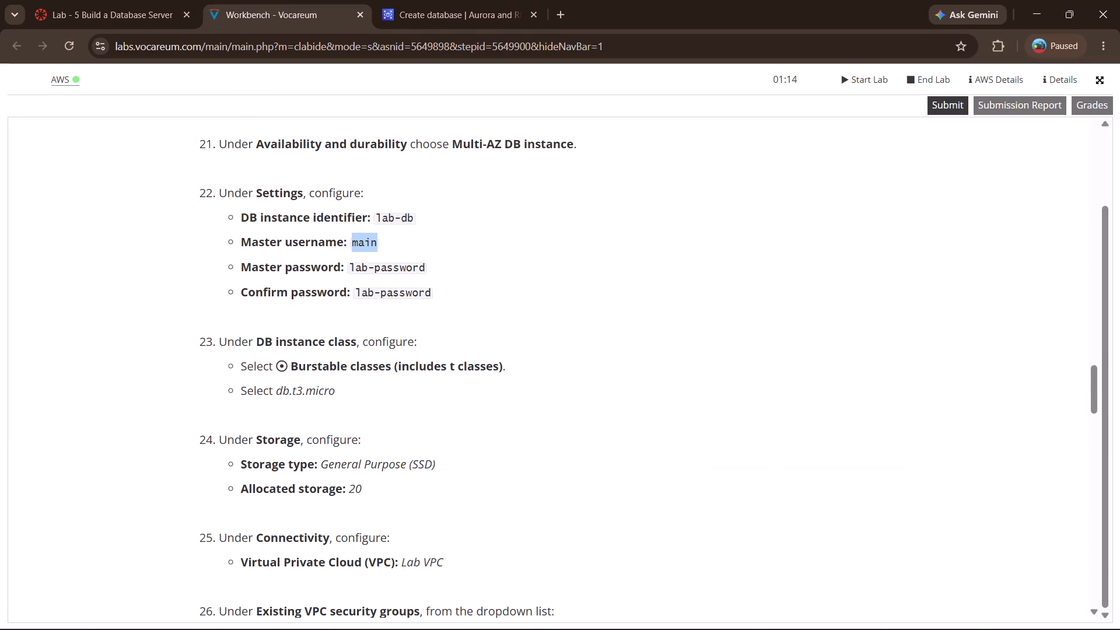
click(472, 0)
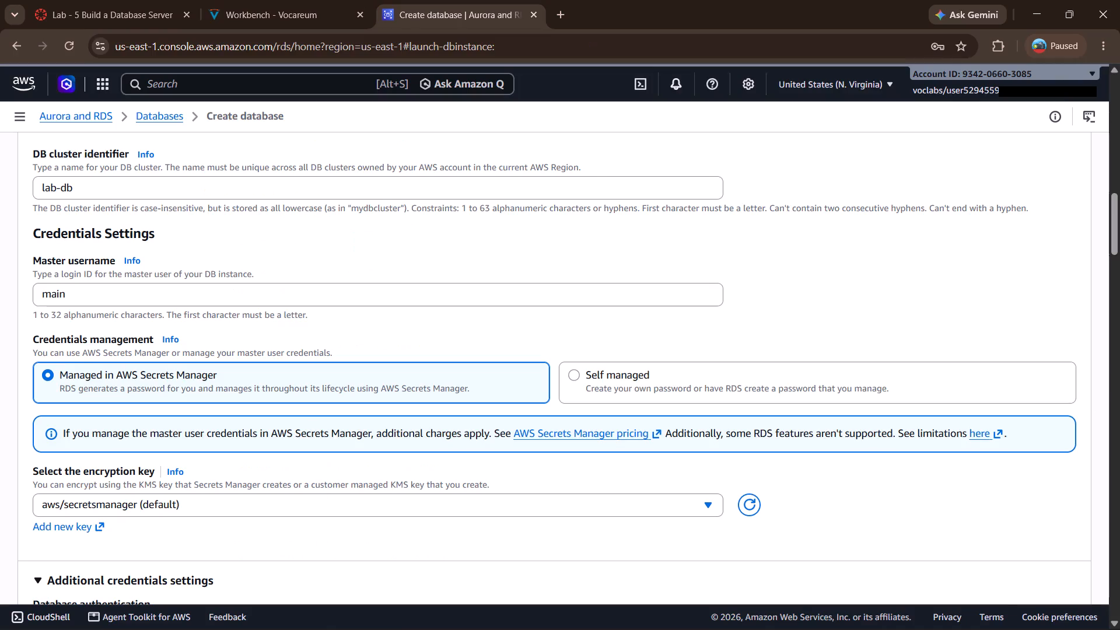
scroll(352, 317, up, 4)
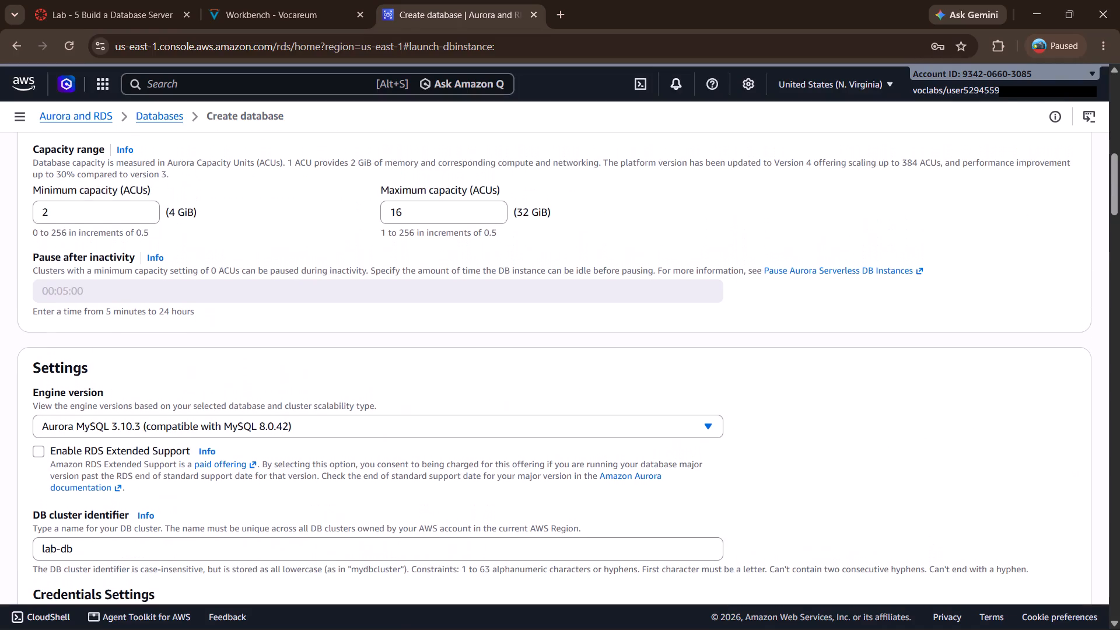
scroll(352, 317, up, 4)
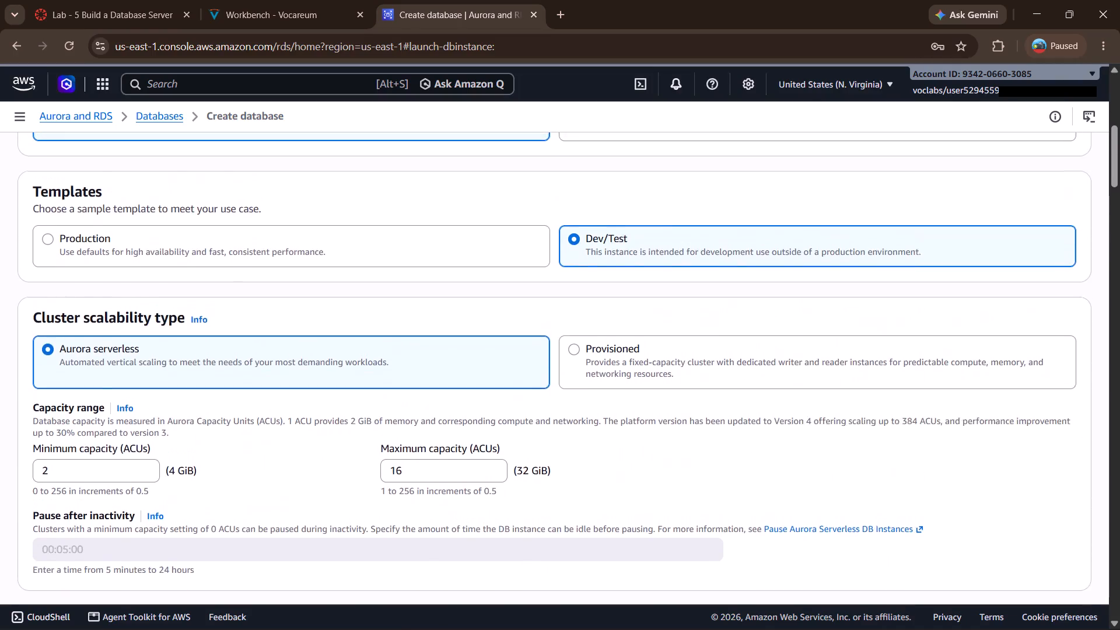
scroll(352, 317, up, 1)
scroll(352, 317, down, 4)
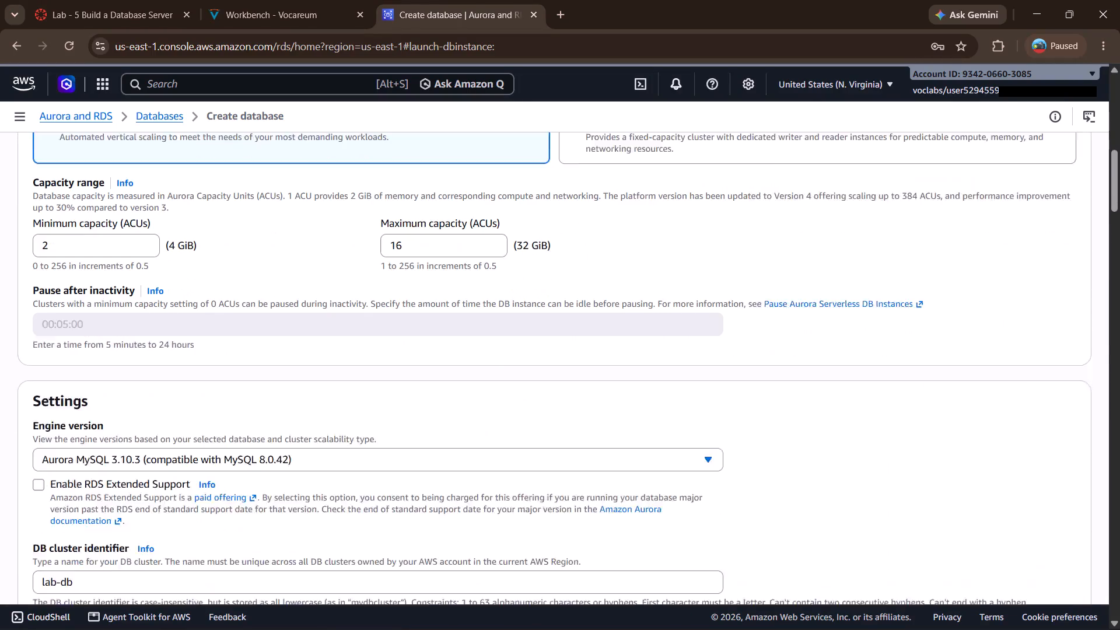
scroll(352, 317, down, 3)
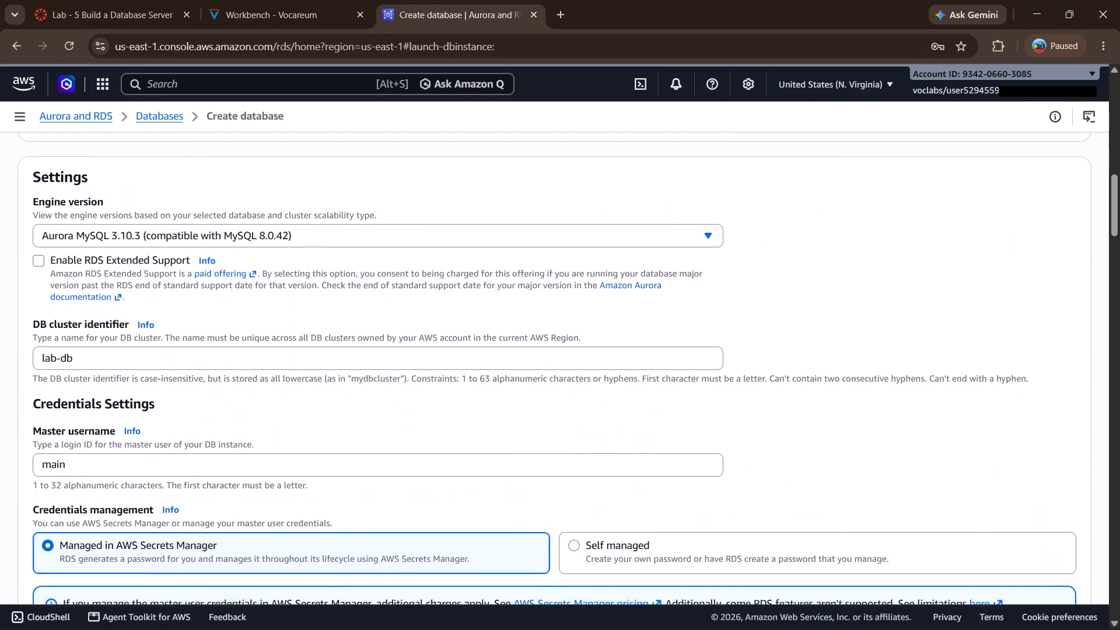
scroll(352, 317, down, 3)
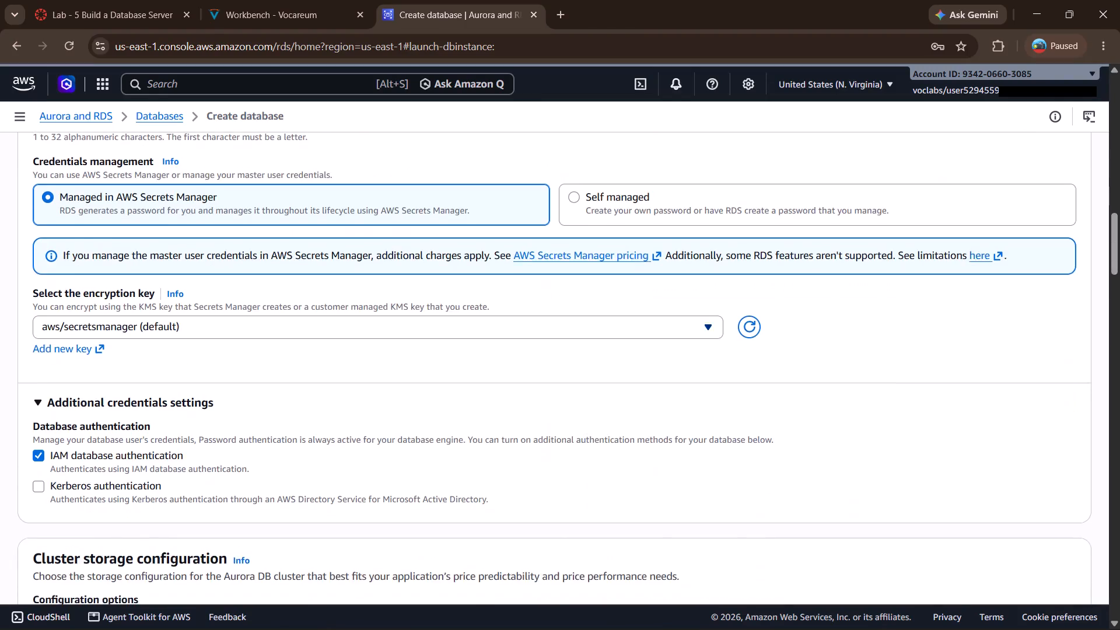
scroll(352, 317, down, 2)
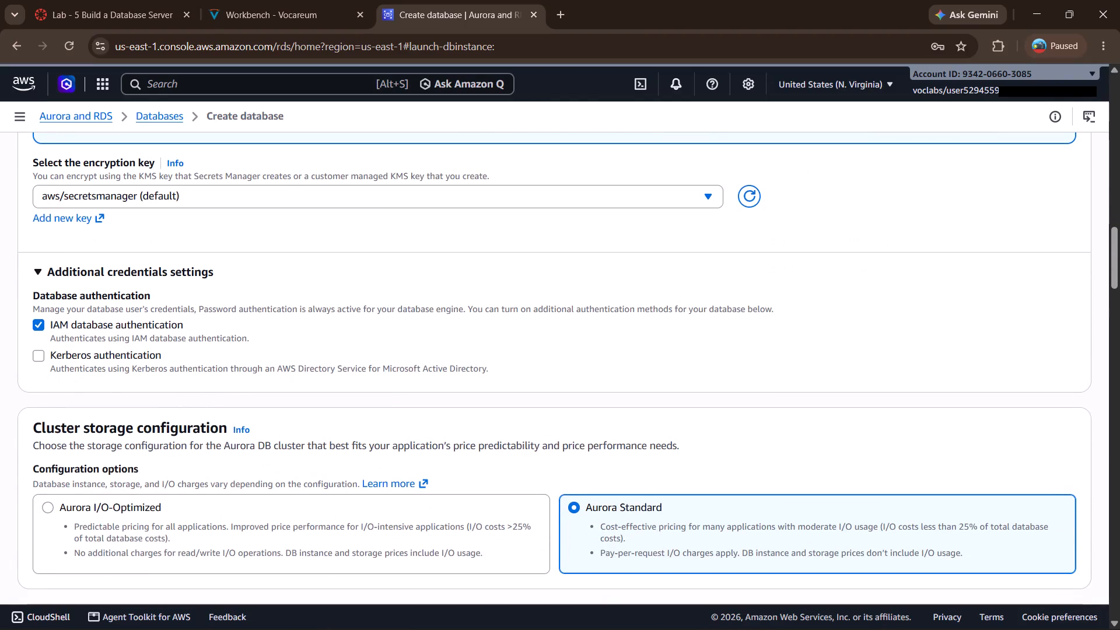
Compare the Task 3 instance class, storage and connectivity instructions with the form's cluster storage configuration.
click(253, 0)
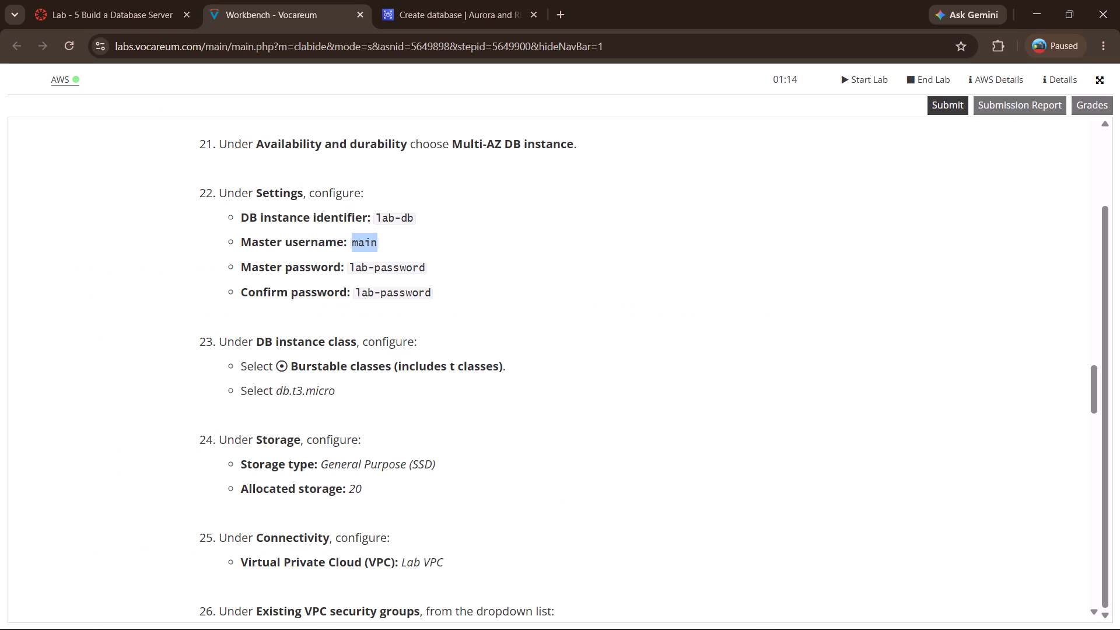
scroll(370, 391, down, 1)
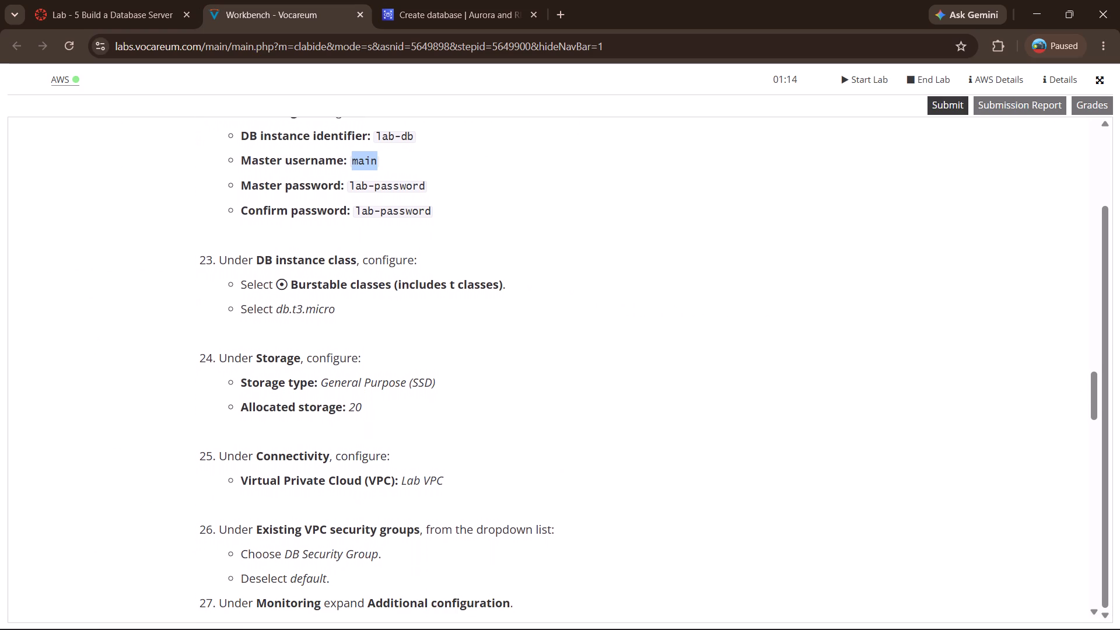
scroll(370, 391, down, 1)
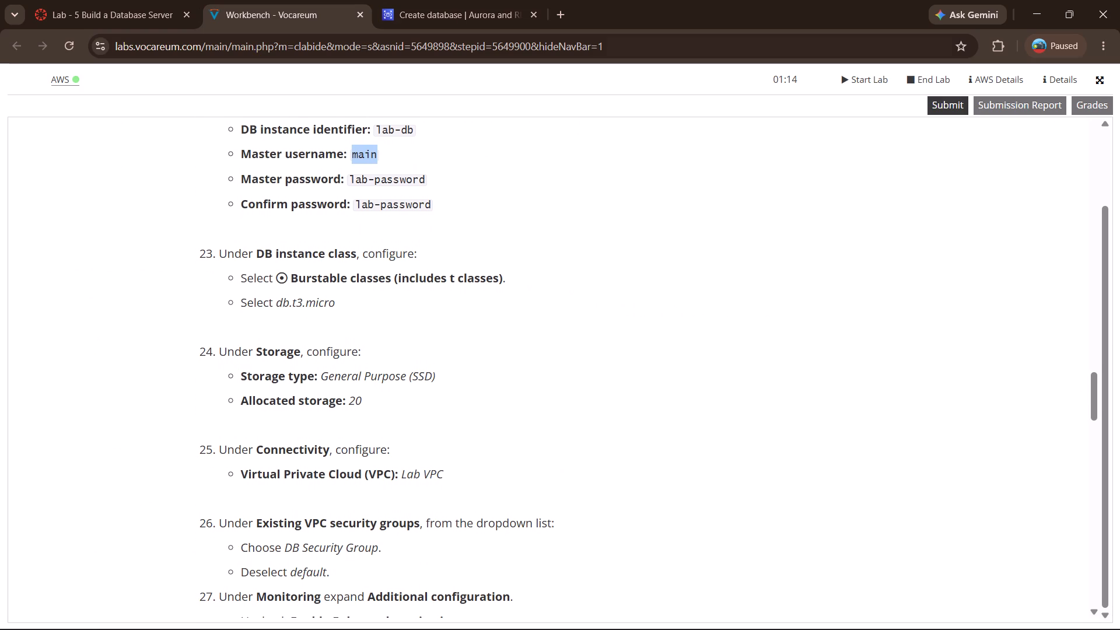
click(481, 3)
scroll(395, 340, down, 1)
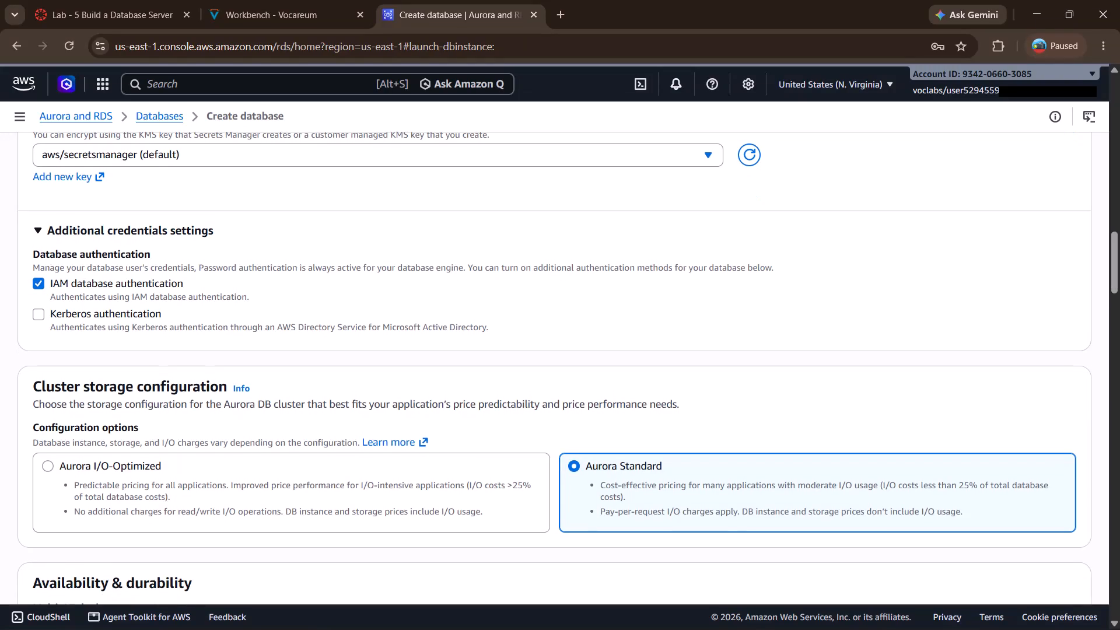
scroll(395, 340, down, 1)
click(265, 0)
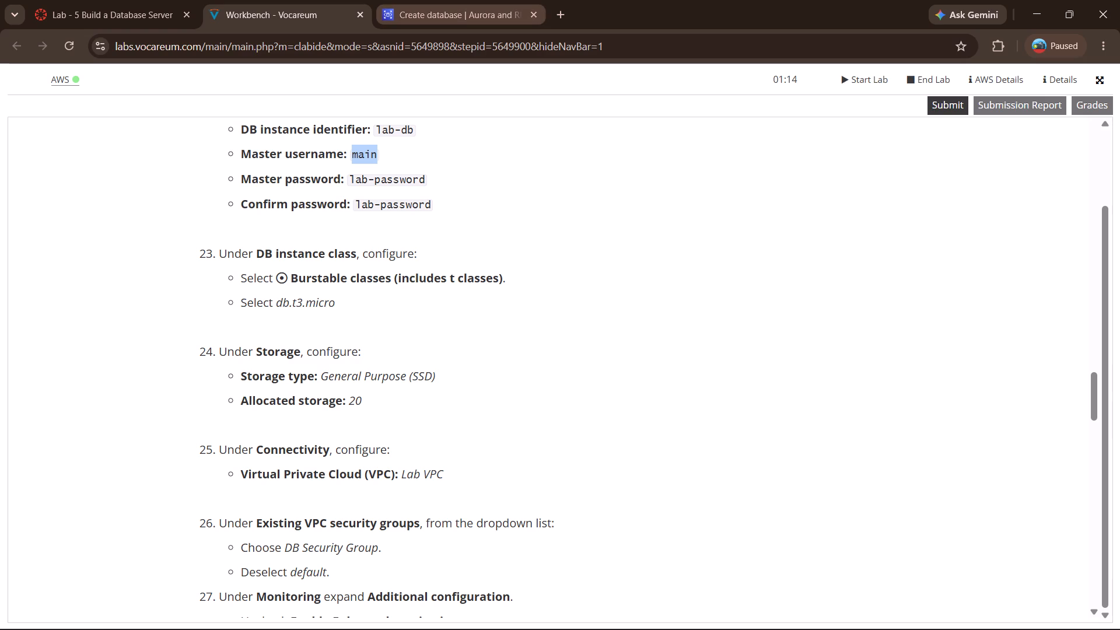
click(457, 0)
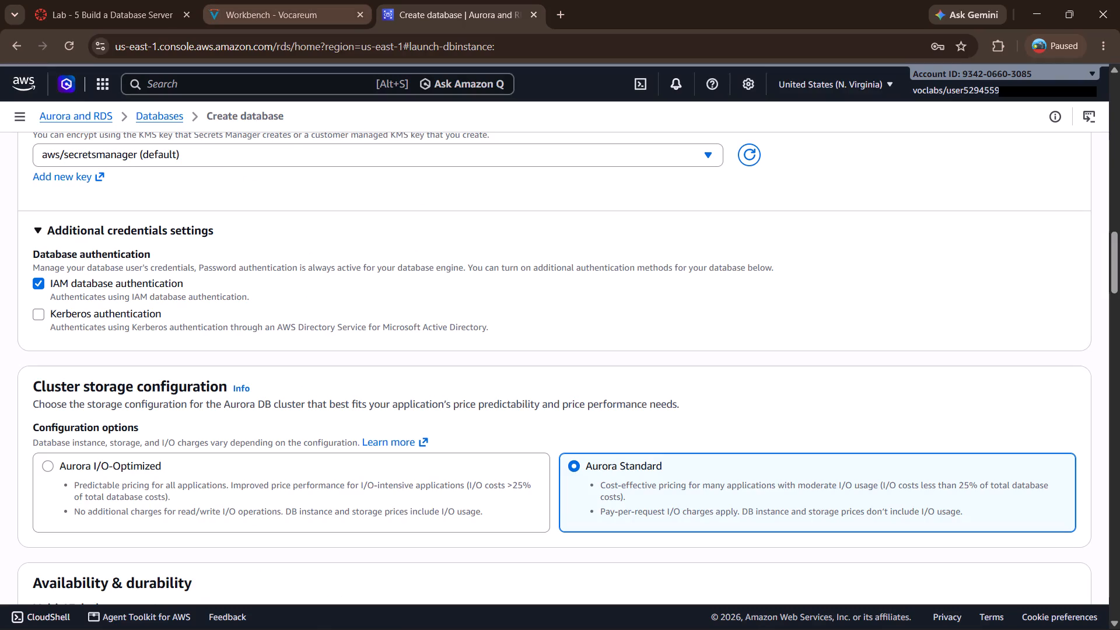
Read the remaining Task 3 instructions on security groups, monitoring and additional configuration, and continue into the Task 4 connection settings.
click(303, 1)
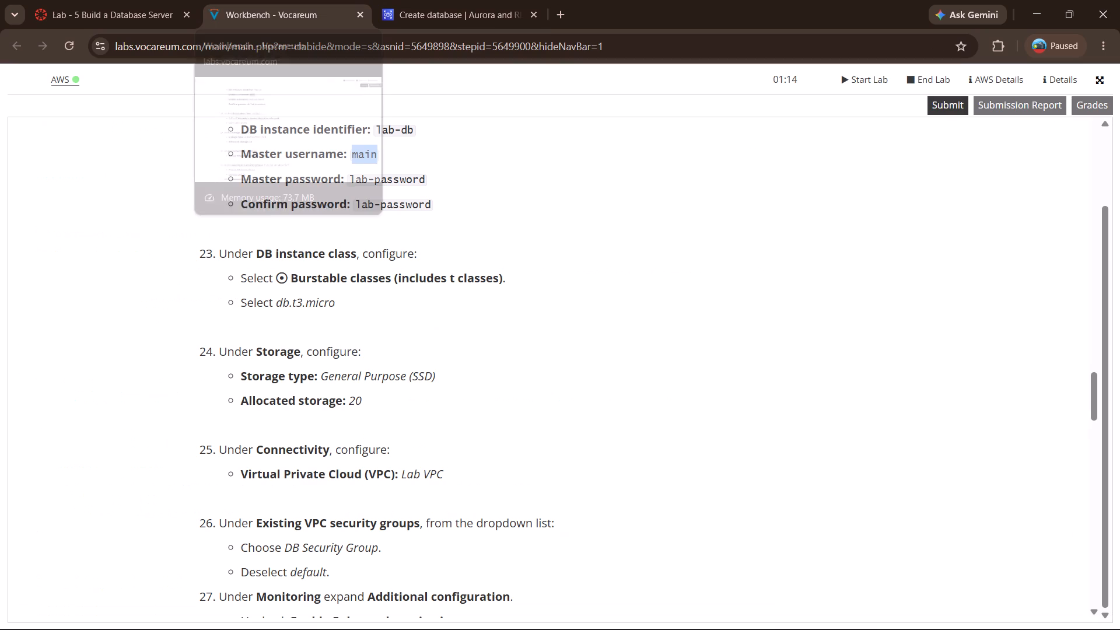
scroll(342, 309, down, 1)
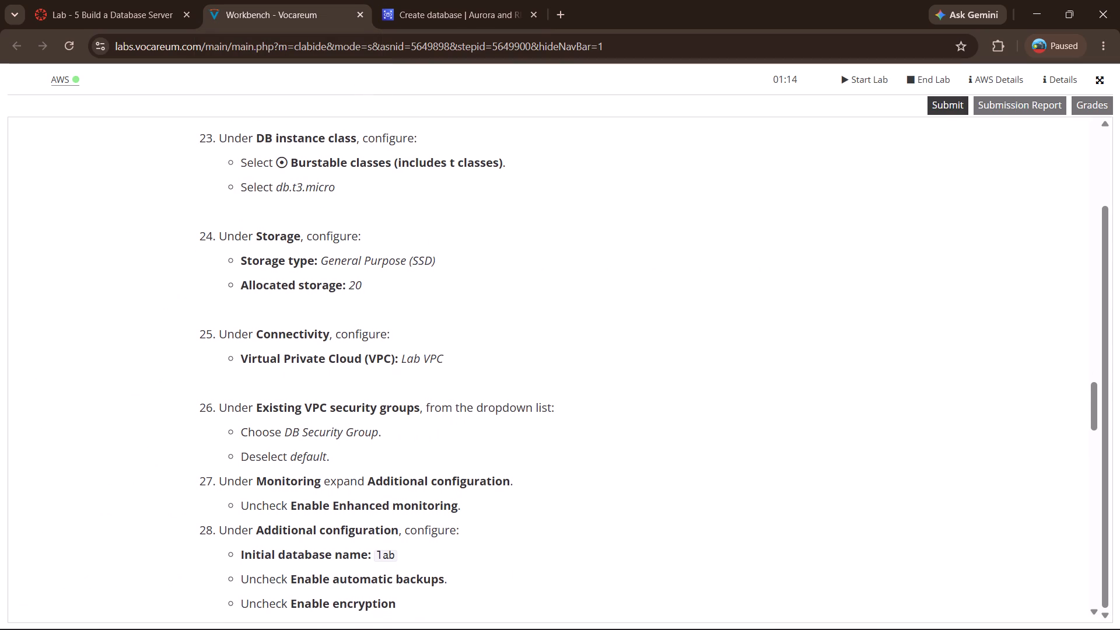
scroll(342, 309, down, 3)
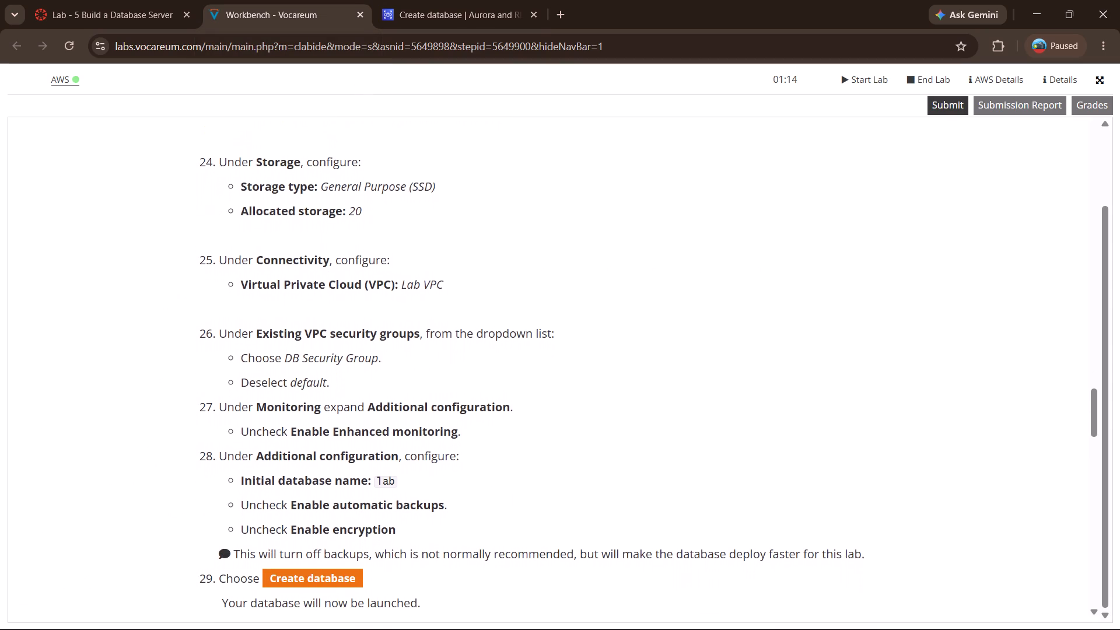
scroll(342, 309, down, 3)
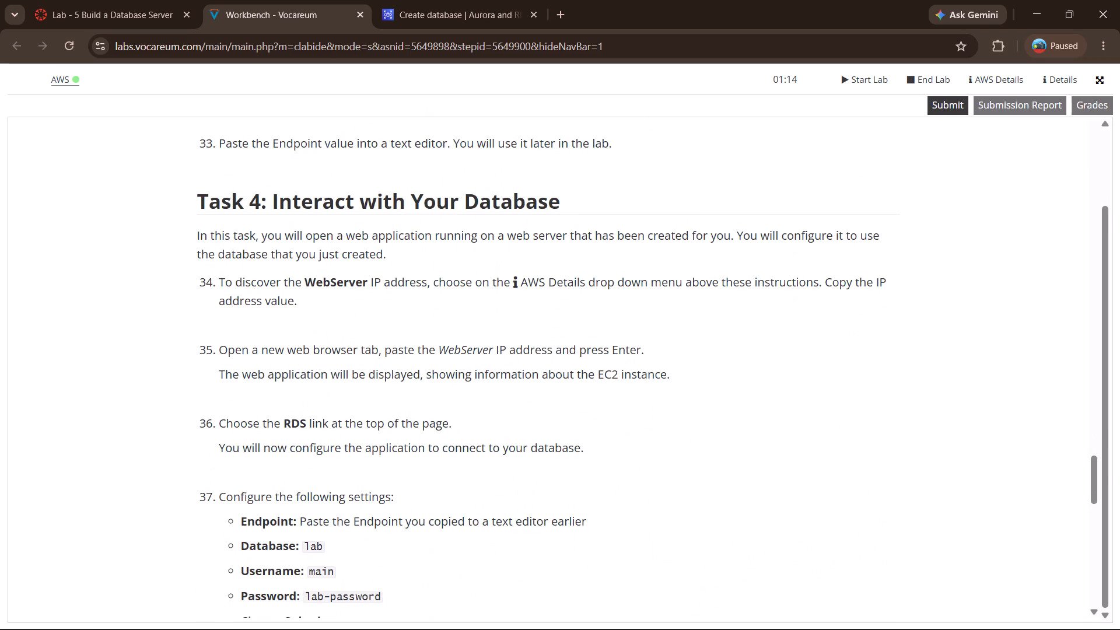
scroll(709, 283, down, 1)
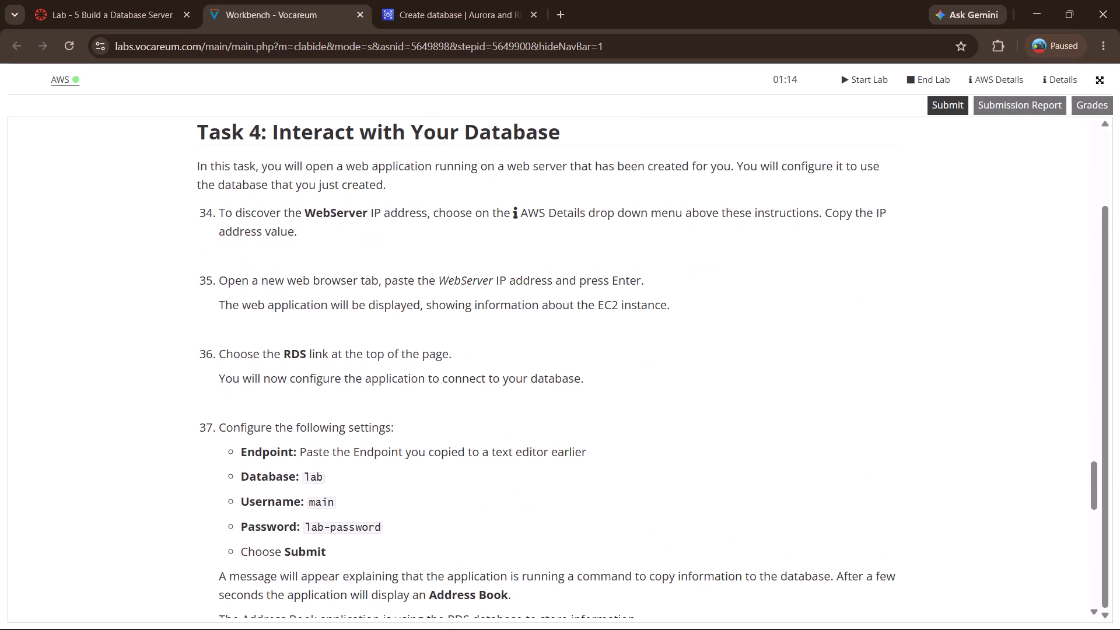